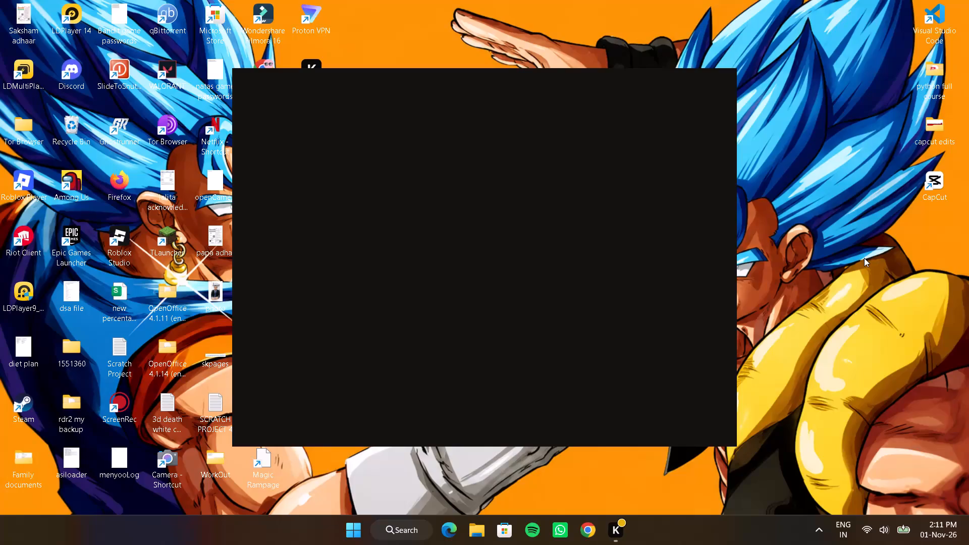
Launch CapCut from its desktop shortcut.
{"action": "left_click", "coordinate": [864, 258]}
{"action": "double_click", "coordinate": [937, 186]}
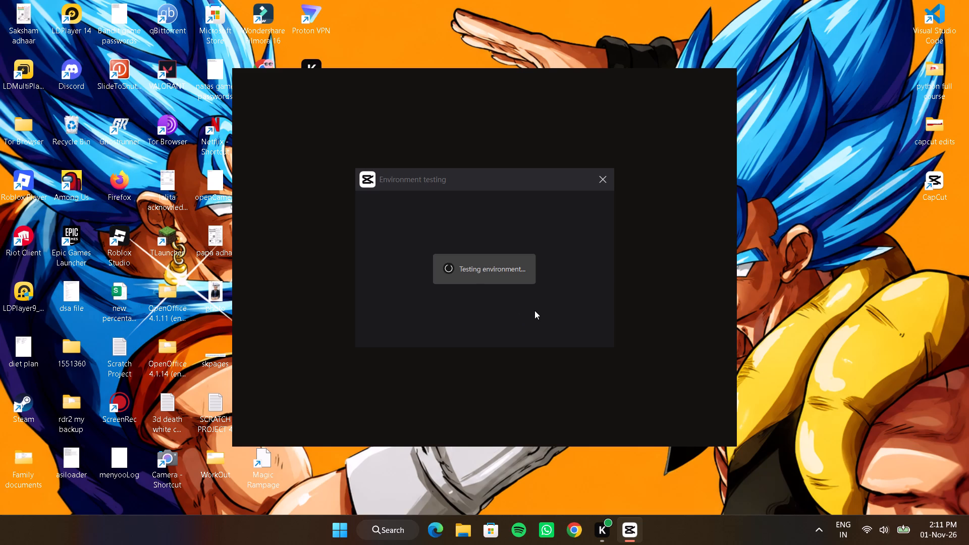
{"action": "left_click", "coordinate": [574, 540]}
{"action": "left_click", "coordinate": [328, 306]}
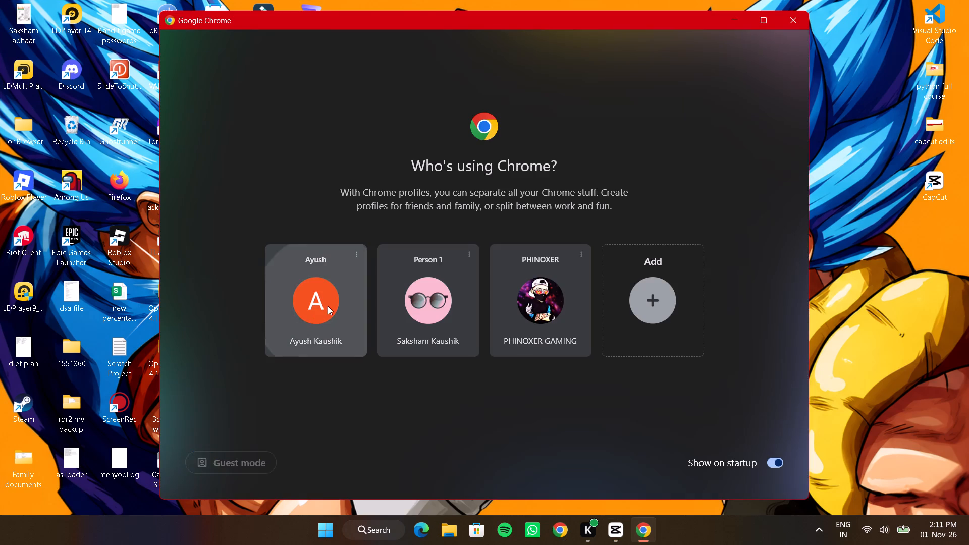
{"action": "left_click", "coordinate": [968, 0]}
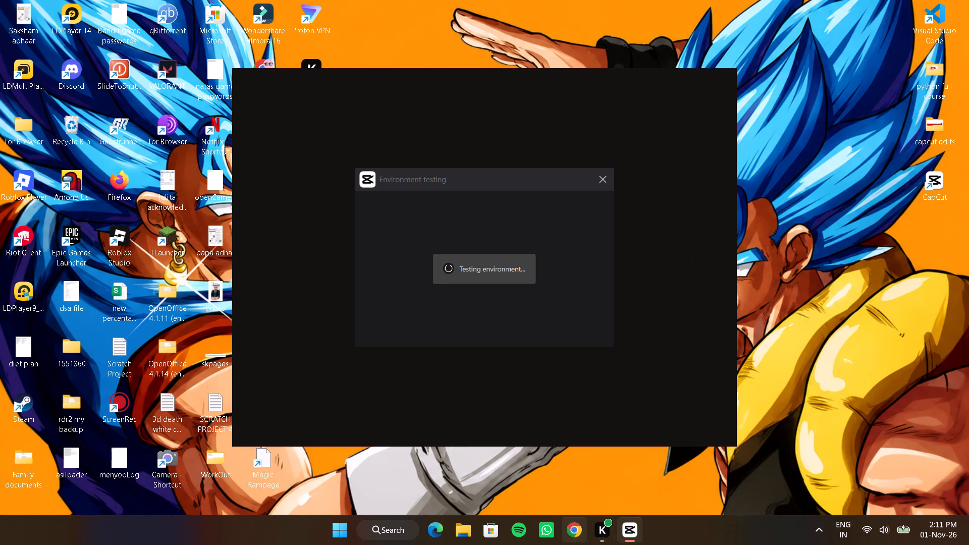
Open Google Chrome with the Person 1 profile.
{"action": "left_click", "coordinate": [574, 540]}
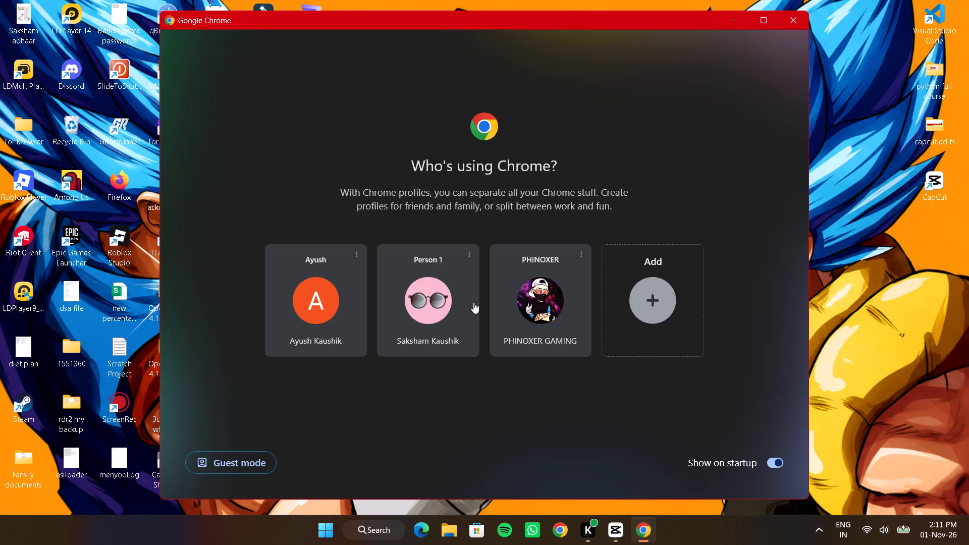
{"action": "left_click", "coordinate": [456, 304]}
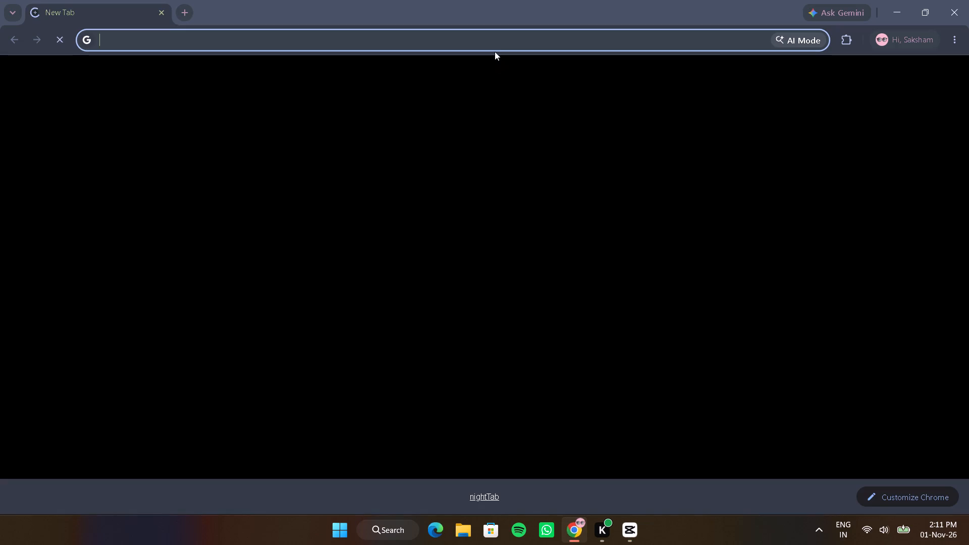
Search Google for "fire photo".
{"action": "left_click", "coordinate": [492, 39]}
{"action": "type", "text": "fire"}
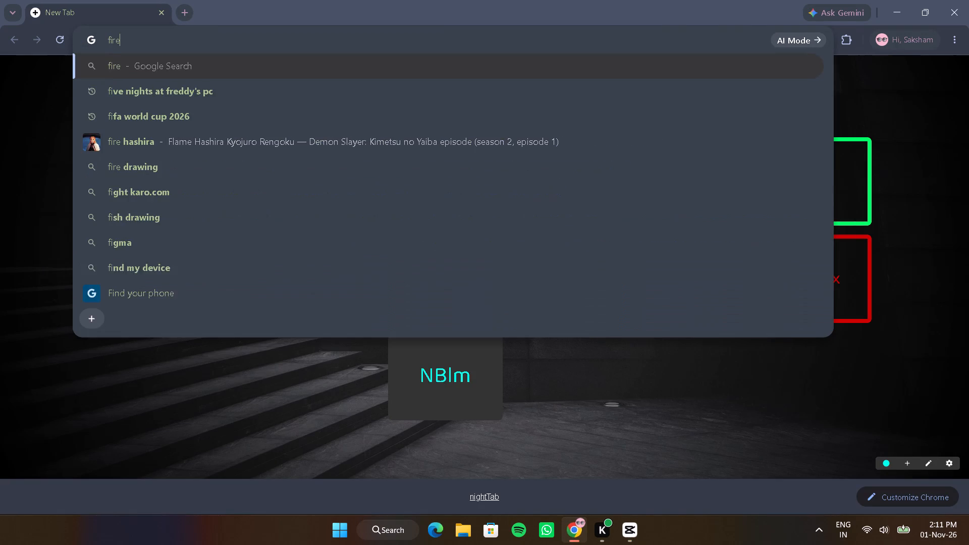
{"action": "key", "text": "space"}
{"action": "type", "text": "photo"}
{"action": "key", "text": "Return"}
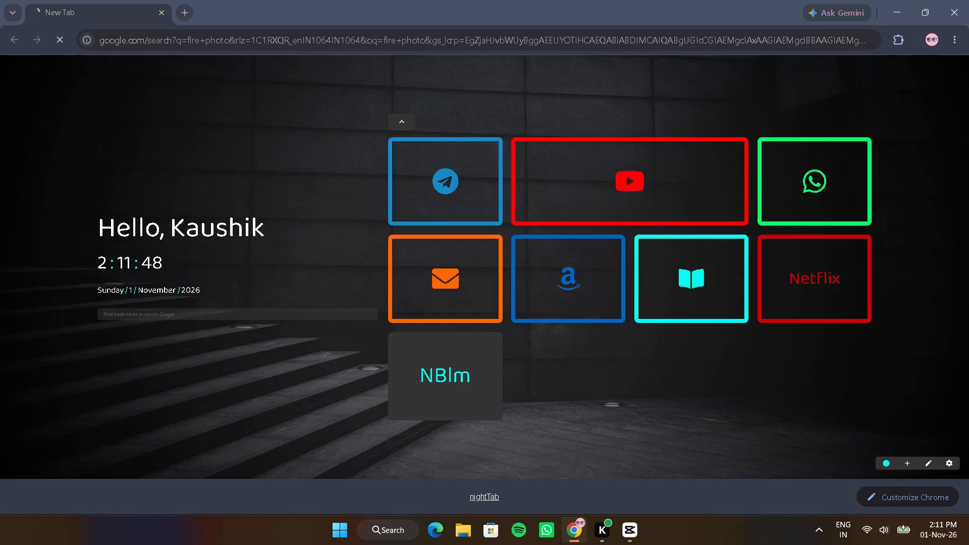
Change the Google search query to "fire drawing" and run the search.
{"action": "left_click", "coordinate": [443, 82]}
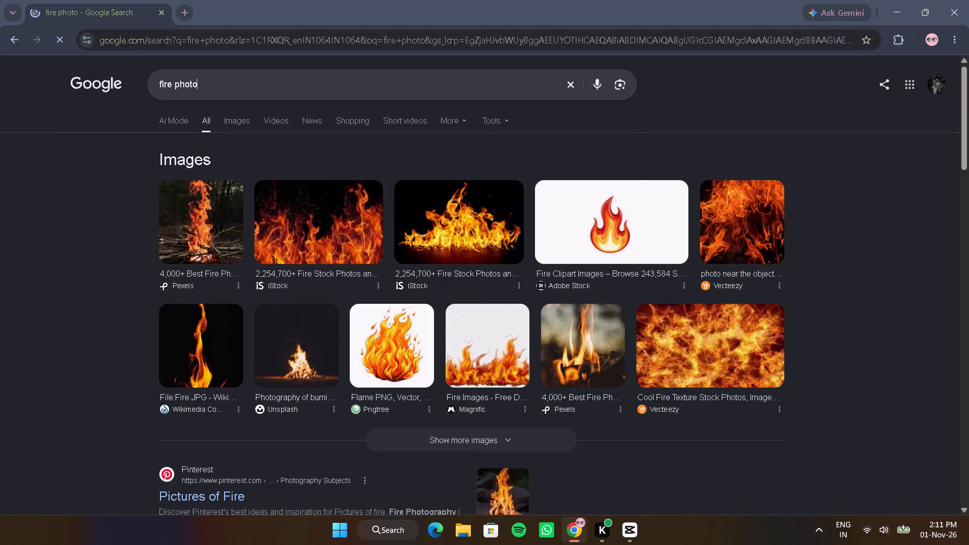
{"action": "key", "text": "ctrl+BackSpace"}
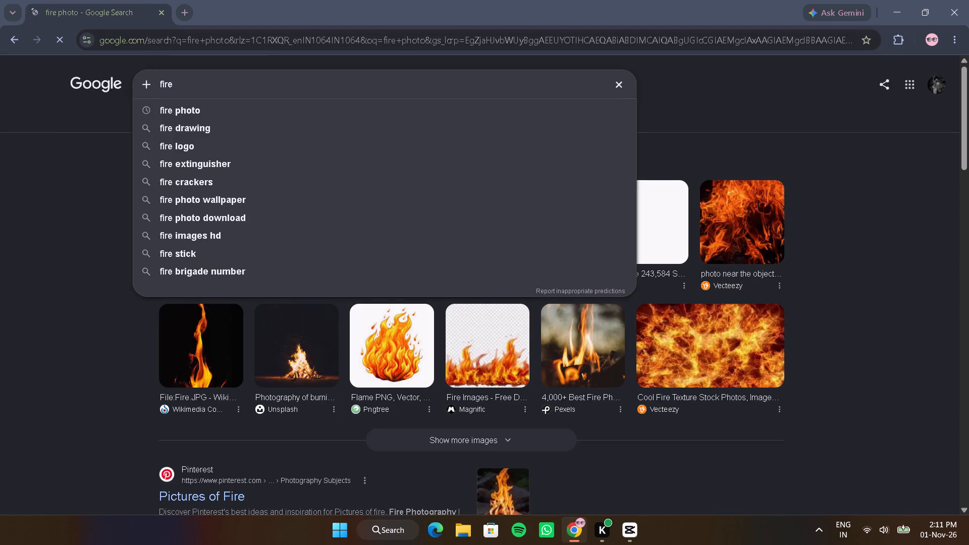
{"action": "key", "text": "d"}
{"action": "type", "text": "rai"}
{"action": "key", "text": "BackSpace"}
{"action": "type", "text": "wing"}
{"action": "key", "text": "space"}
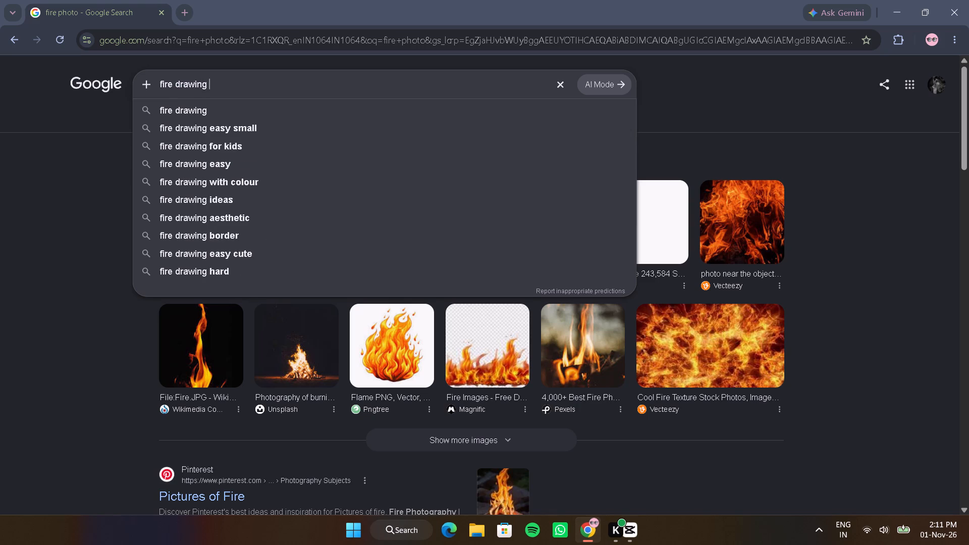
{"action": "key", "text": "Return"}
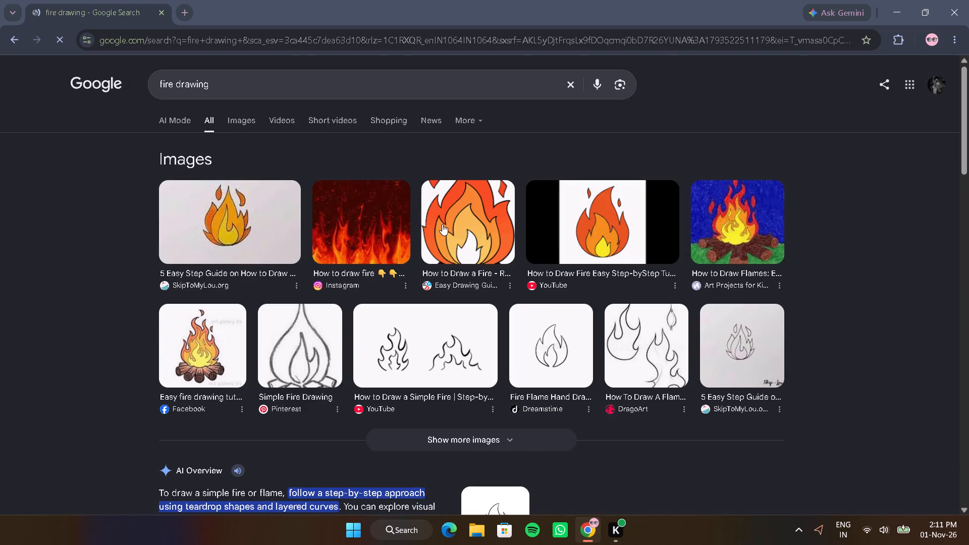
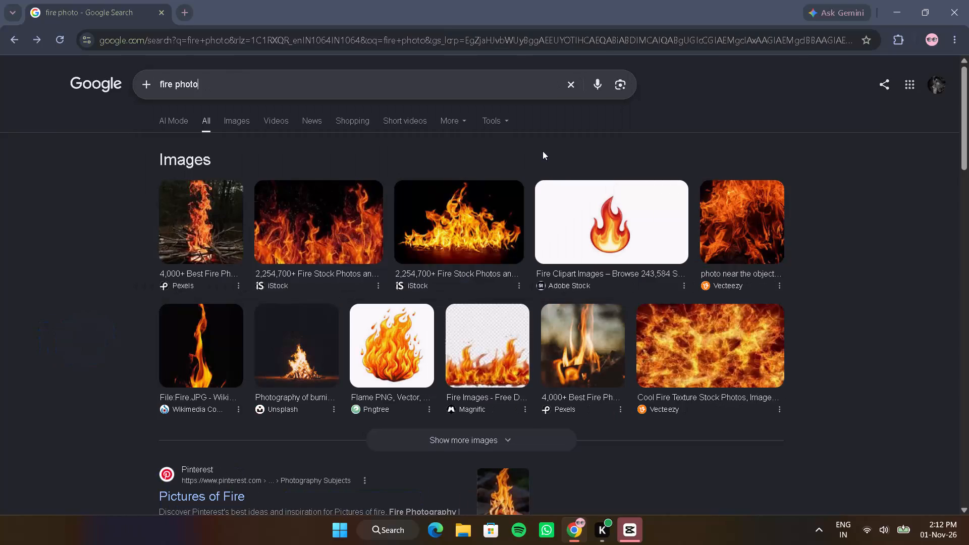
Switch to CapCut and create a new video project.
{"action": "scroll", "coordinate": [520, 154], "scroll_direction": "left", "scroll_amount": 6}
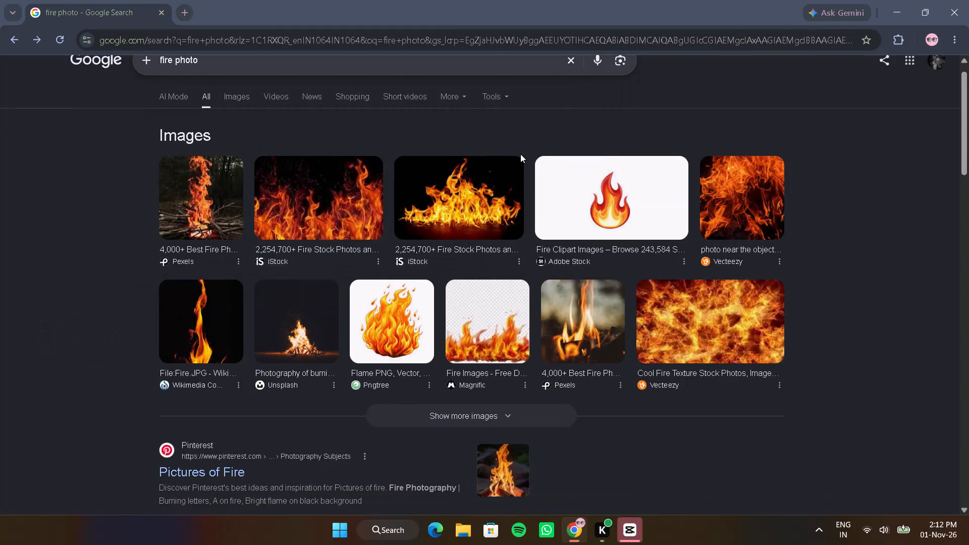
{"action": "scroll", "coordinate": [520, 154], "scroll_direction": "left", "scroll_amount": 13}
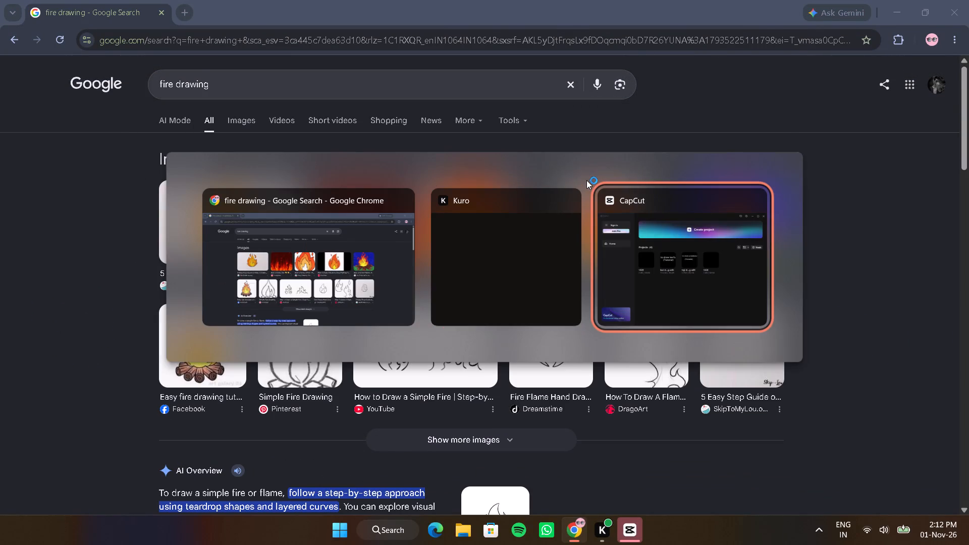
{"action": "left_click", "coordinate": [349, 238]}
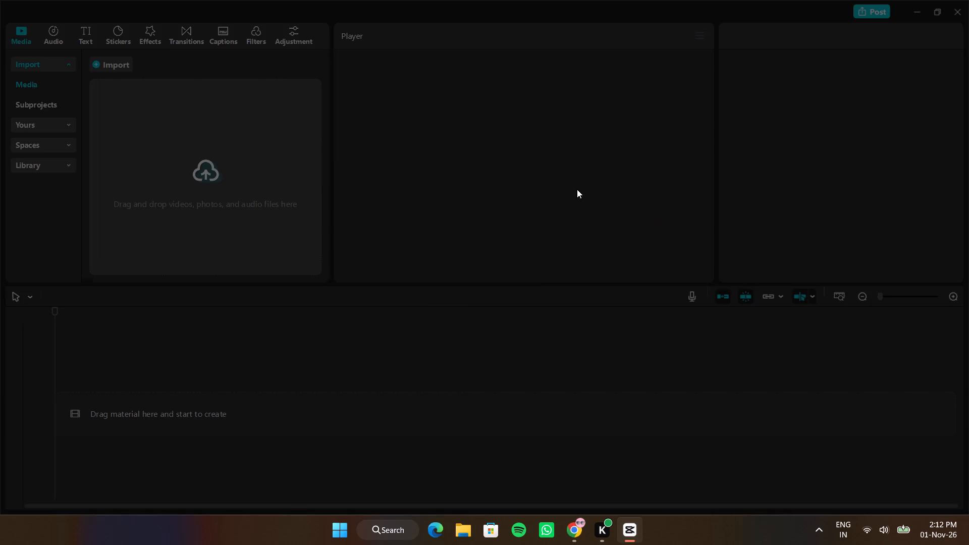
Import the "images" drawing from the "rengoku drawing edit" folder inside "capcut edits" on the Desktop.
{"action": "left_click", "coordinate": [217, 189]}
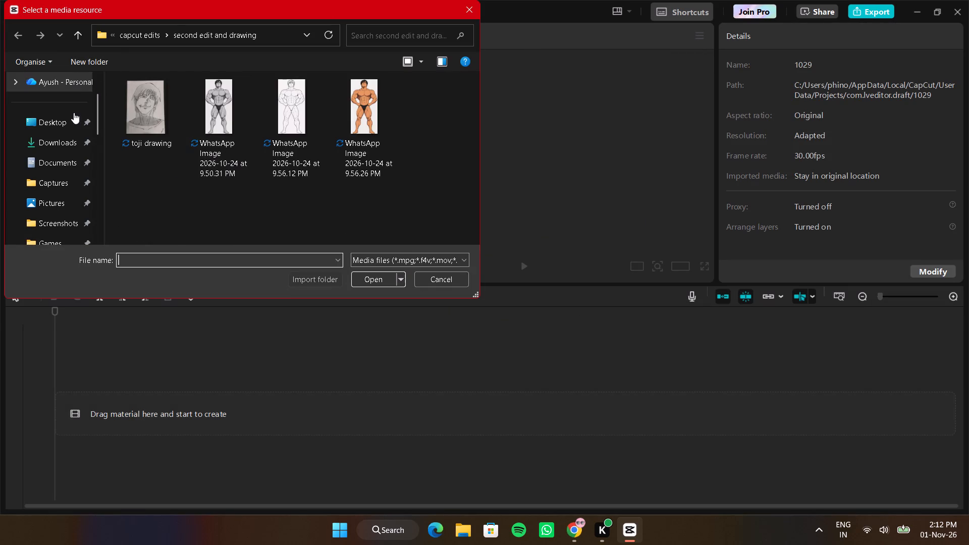
{"action": "left_click", "coordinate": [71, 120]}
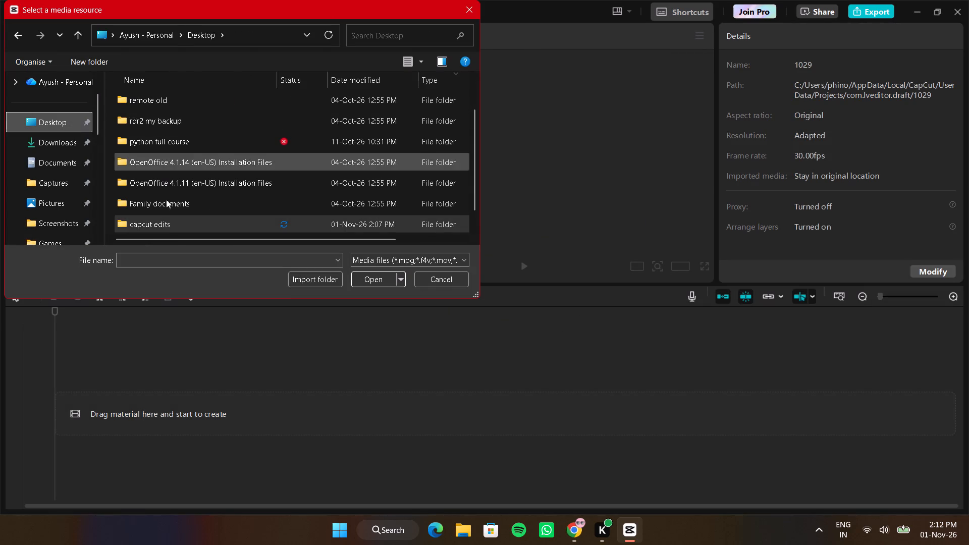
{"action": "double_click", "coordinate": [171, 224]}
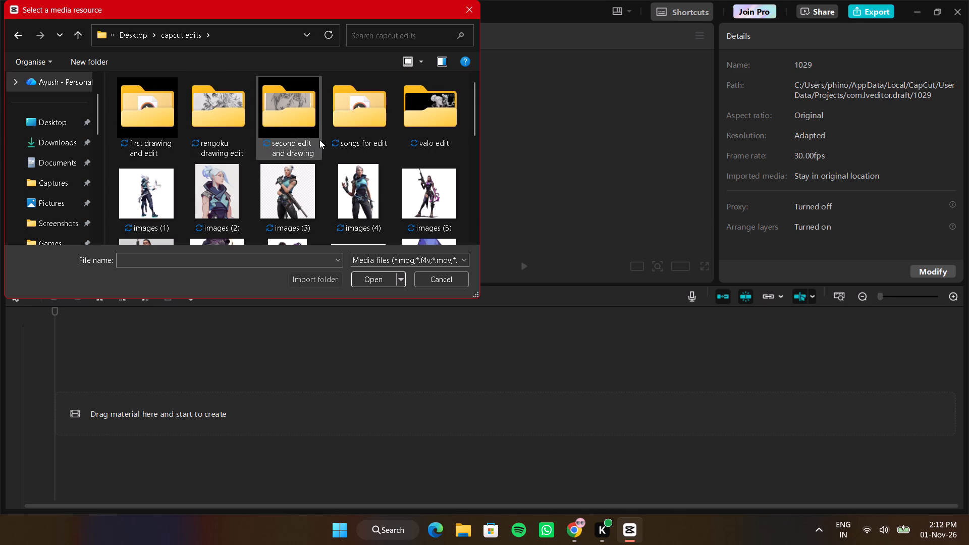
{"action": "double_click", "coordinate": [225, 133]}
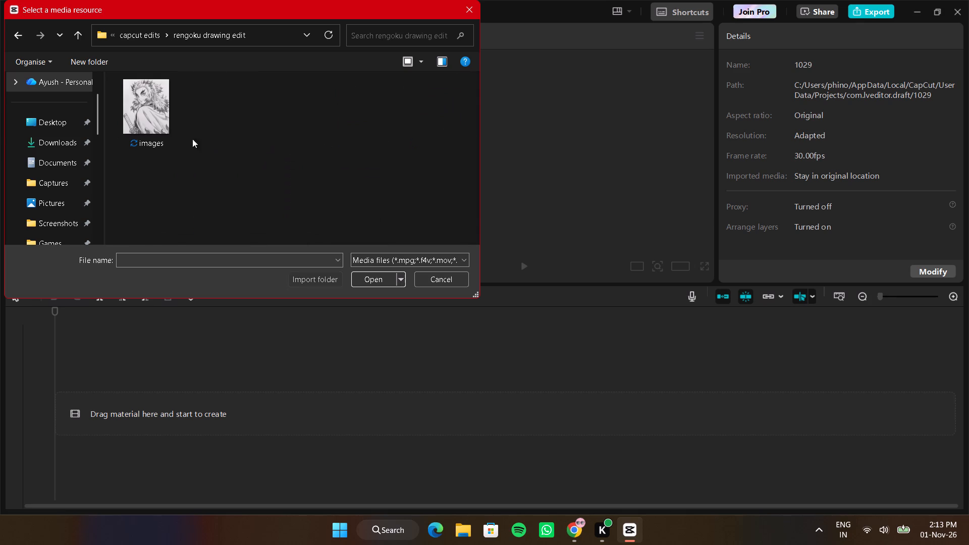
{"action": "left_click", "coordinate": [172, 127]}
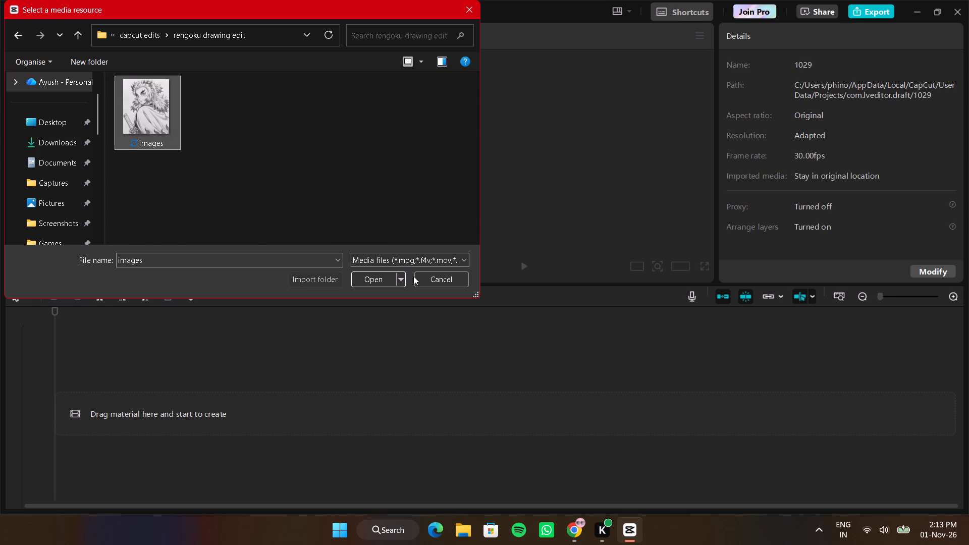
{"action": "left_click", "coordinate": [376, 276]}
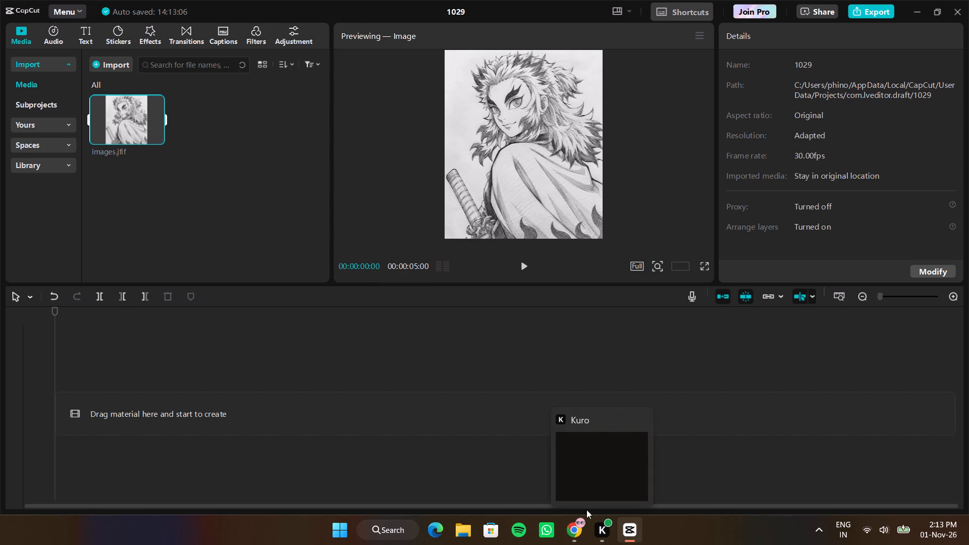
Import the "meow meow funk" song from the "songs for edit" folder inside "capcut edits".
{"action": "left_click", "coordinate": [117, 64]}
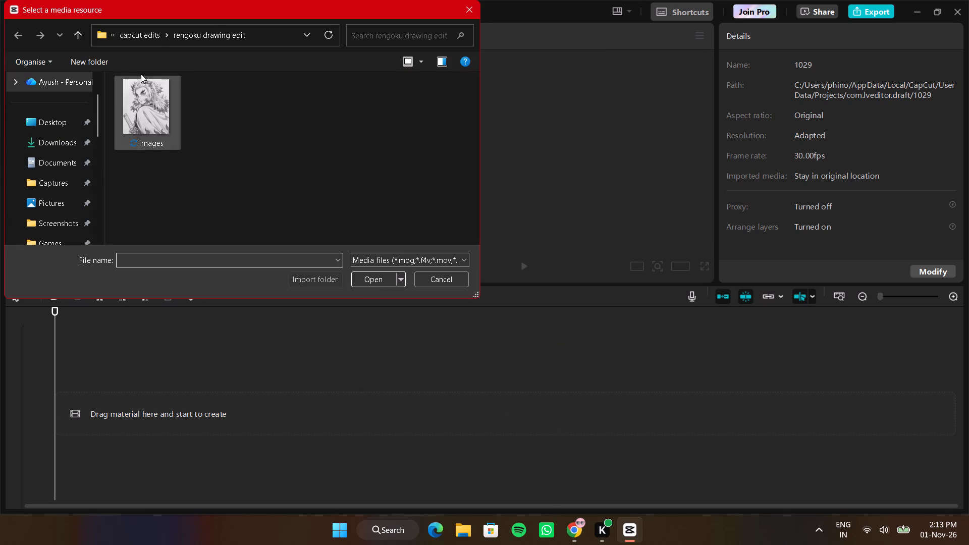
{"action": "left_click", "coordinate": [148, 38]}
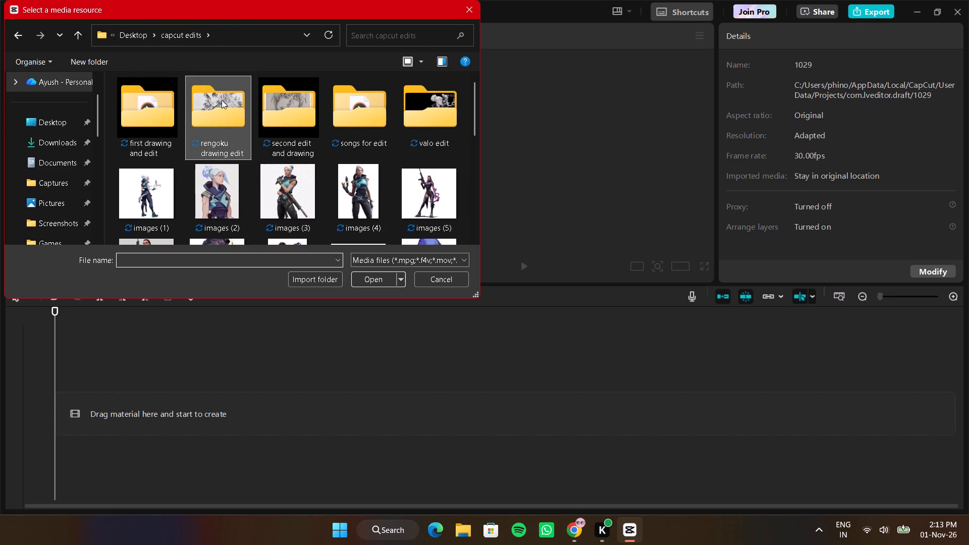
{"action": "double_click", "coordinate": [381, 123]}
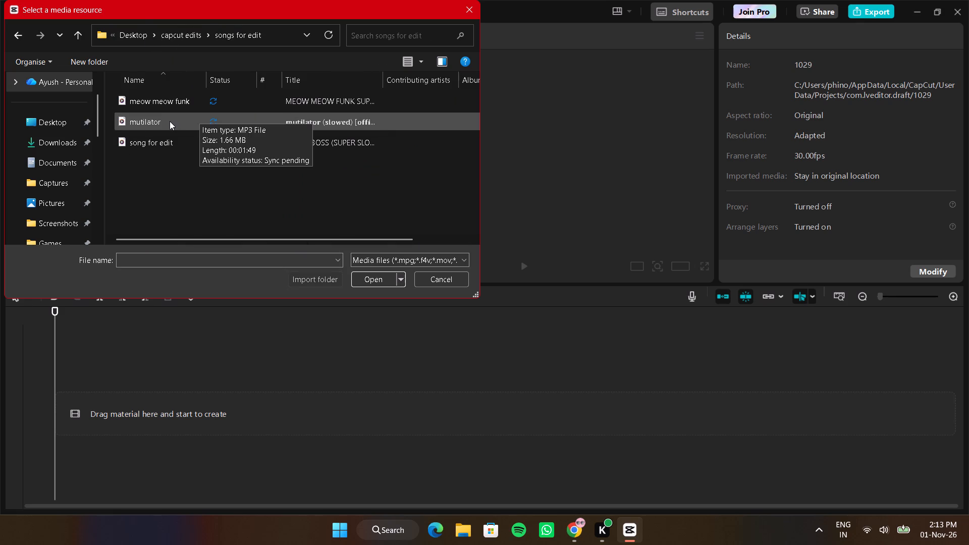
{"action": "double_click", "coordinate": [206, 98]}
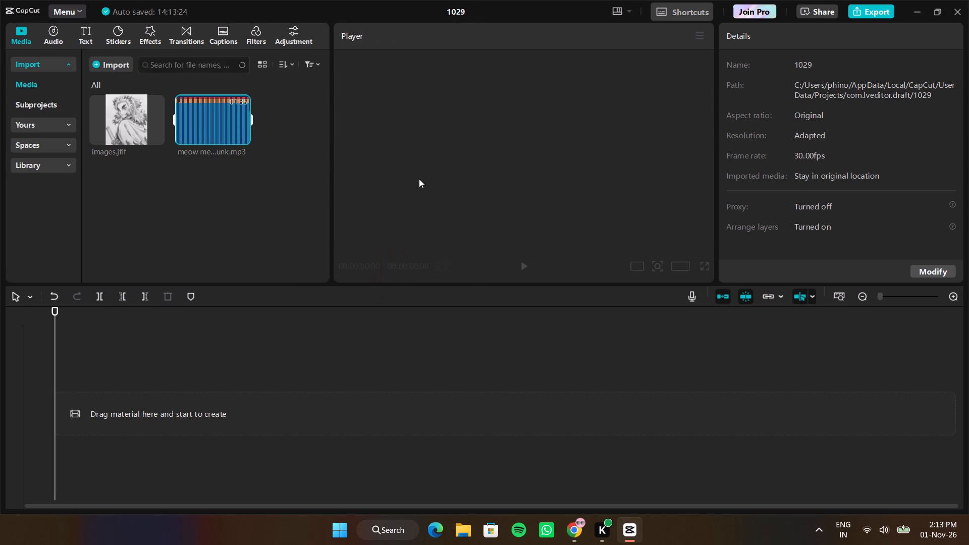
Place the "meow meow funk" audio on the timeline, starting at 00:00.
{"action": "left_click_drag", "start_coordinate": [211, 123], "coordinate": [204, 339]}
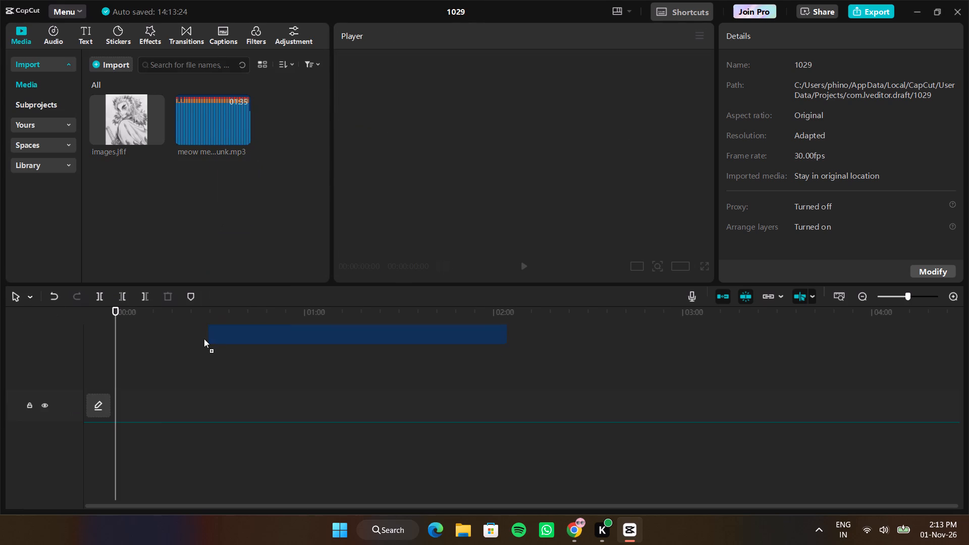
{"action": "left_click_drag", "start_coordinate": [204, 339], "coordinate": [120, 417]}
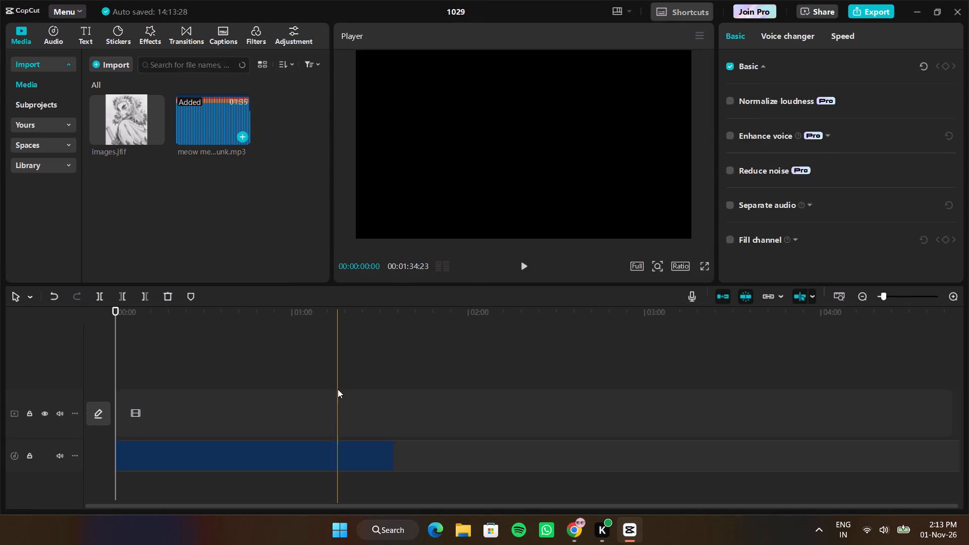
Play the opening seconds of the song and examine its waveform up close from the beginning of the timeline.
{"action": "left_click", "coordinate": [522, 272]}
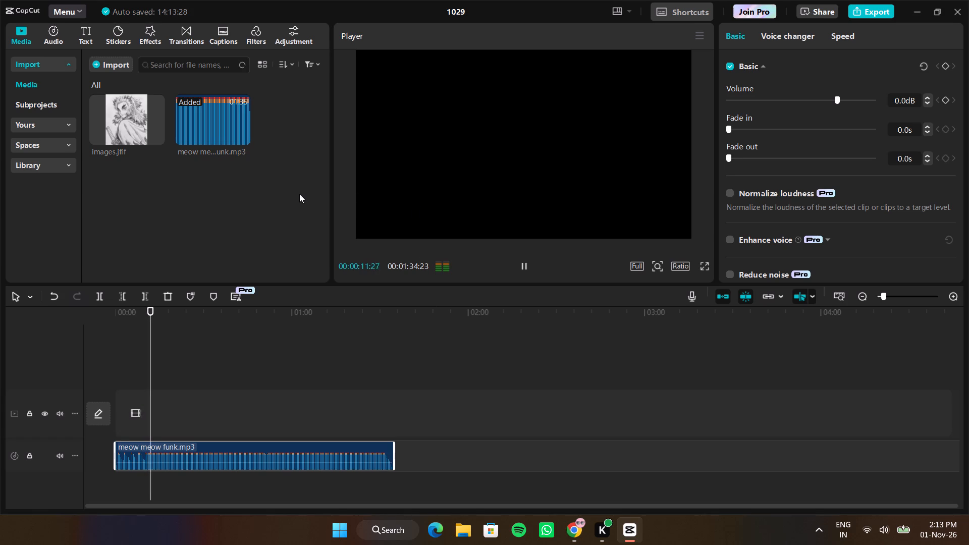
{"action": "key", "text": "space"}
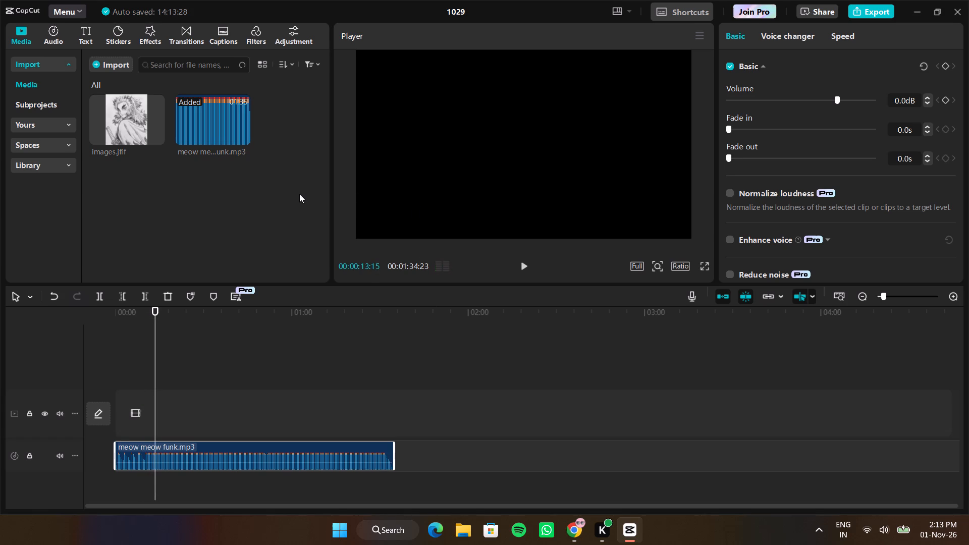
{"action": "scroll", "coordinate": [299, 379], "scroll_direction": "up", "scroll_amount": 6, "text": "ctrl"}
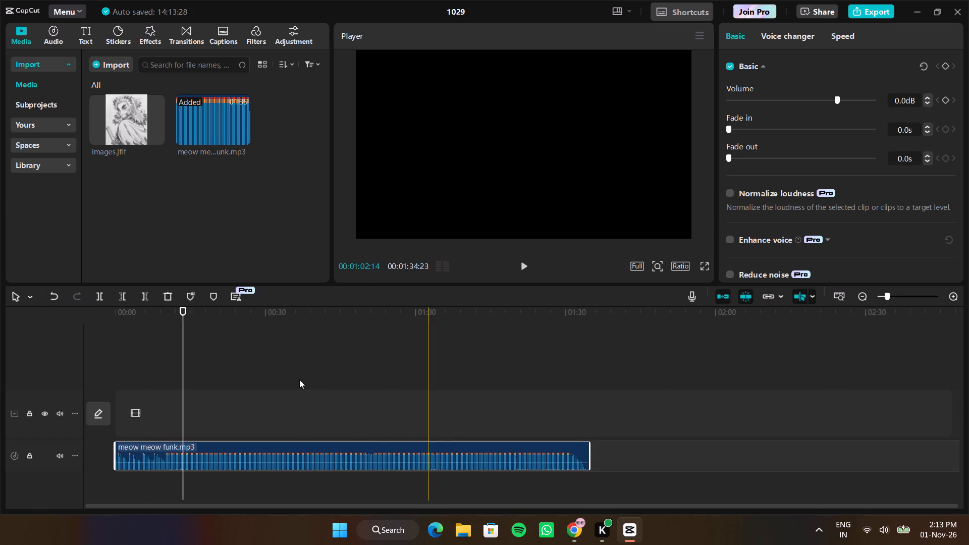
{"action": "scroll", "coordinate": [299, 379], "scroll_direction": "up", "scroll_amount": 12, "text": "ctrl"}
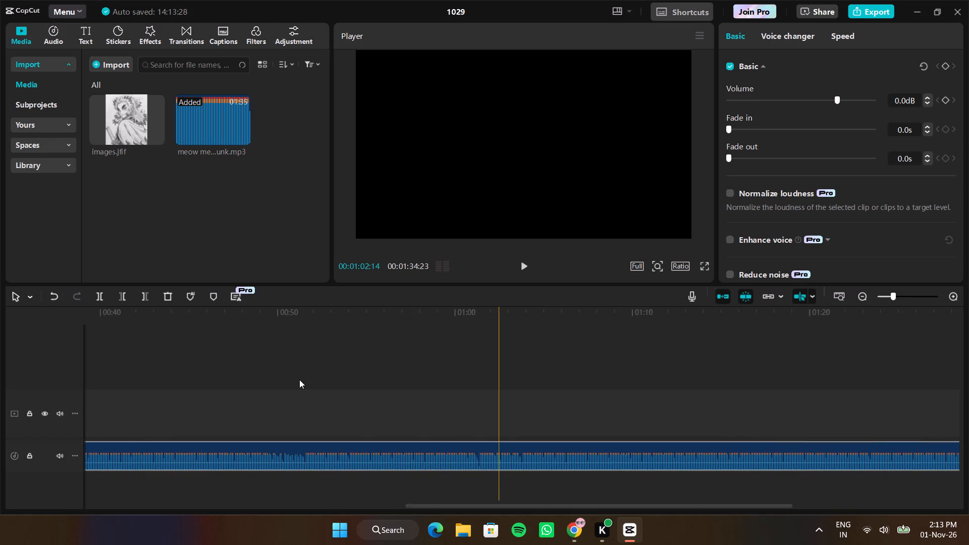
{"action": "scroll", "coordinate": [299, 379], "scroll_direction": "up", "scroll_amount": 7, "text": "ctrl"}
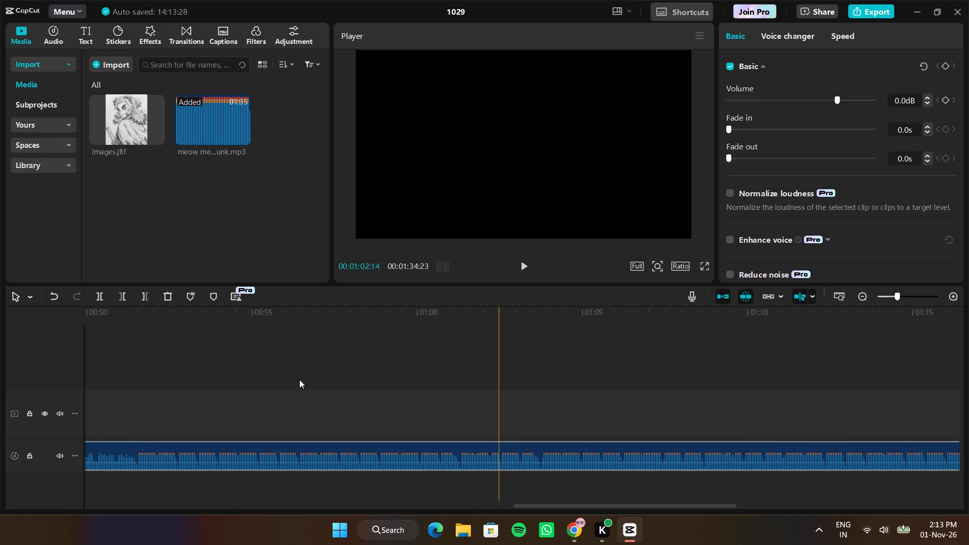
{"action": "scroll", "coordinate": [299, 379], "scroll_direction": "up", "scroll_amount": 20, "text": "ctrl"}
{"action": "scroll", "coordinate": [299, 379], "scroll_direction": "right", "scroll_amount": 3}
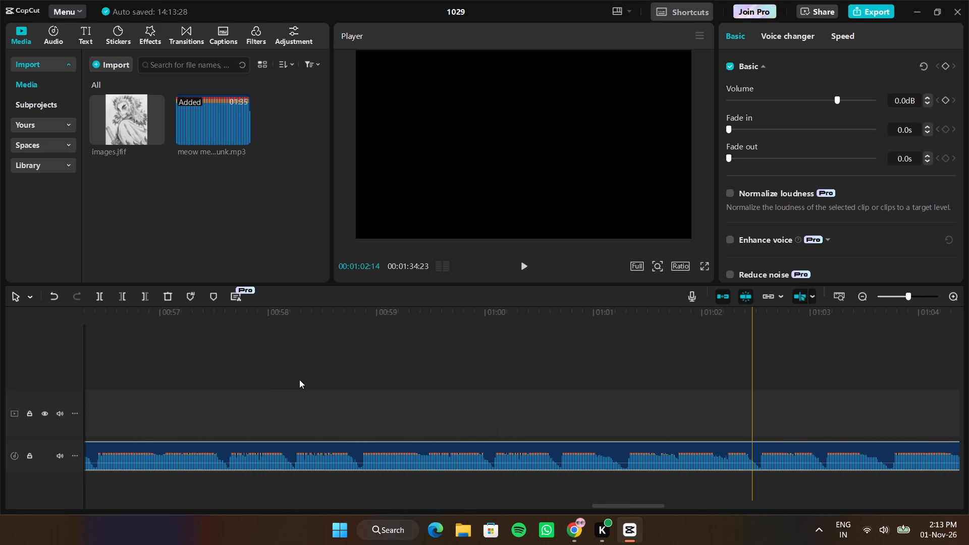
{"action": "scroll", "coordinate": [362, 379], "scroll_direction": "right", "scroll_amount": 20}
{"action": "scroll", "coordinate": [362, 379], "scroll_direction": "right", "scroll_amount": 12}
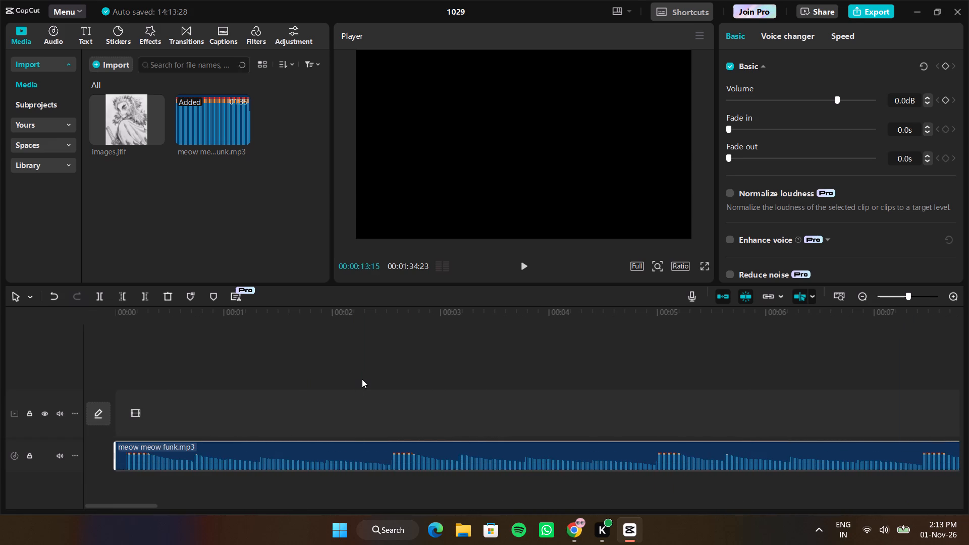
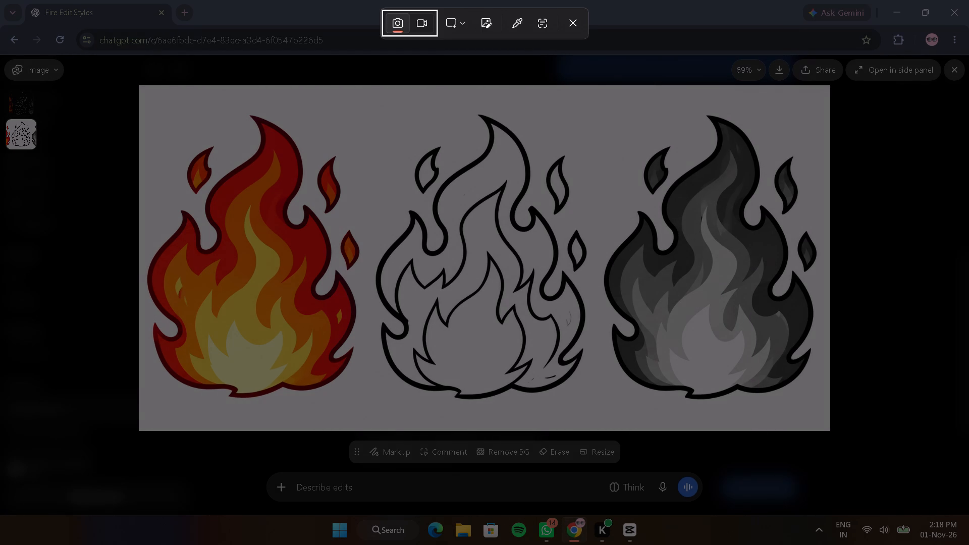
Capture the grey shaded flame alone in a rectangular screen snip, covering the picture's full height out to its outer edge.
{"action": "left_click_drag", "start_coordinate": [599, 86], "coordinate": [823, 433]}
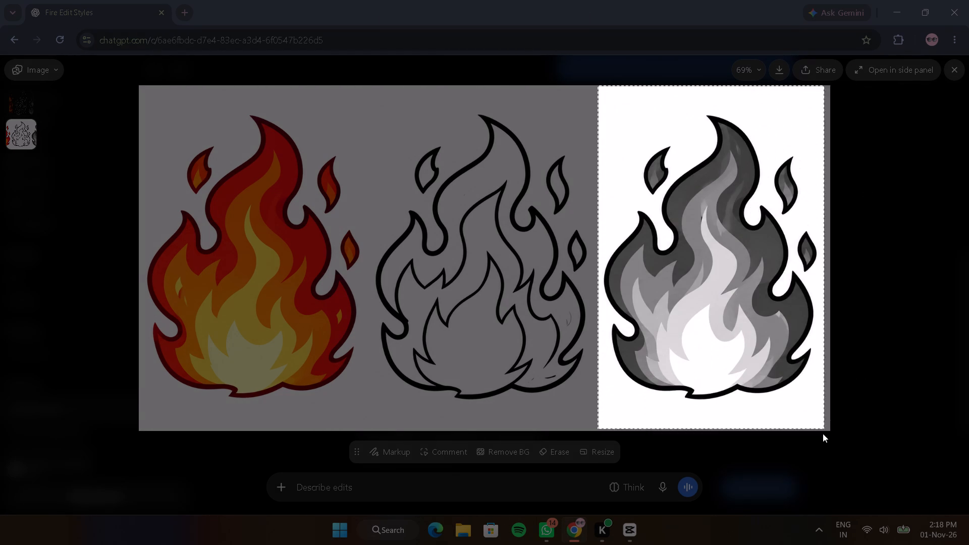
{"action": "left_click_drag", "start_coordinate": [823, 433], "coordinate": [832, 432]}
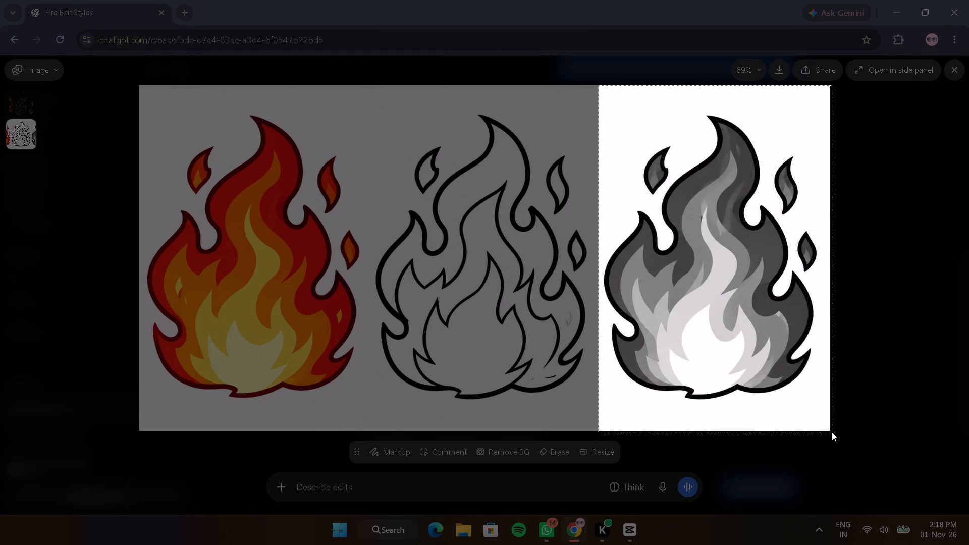
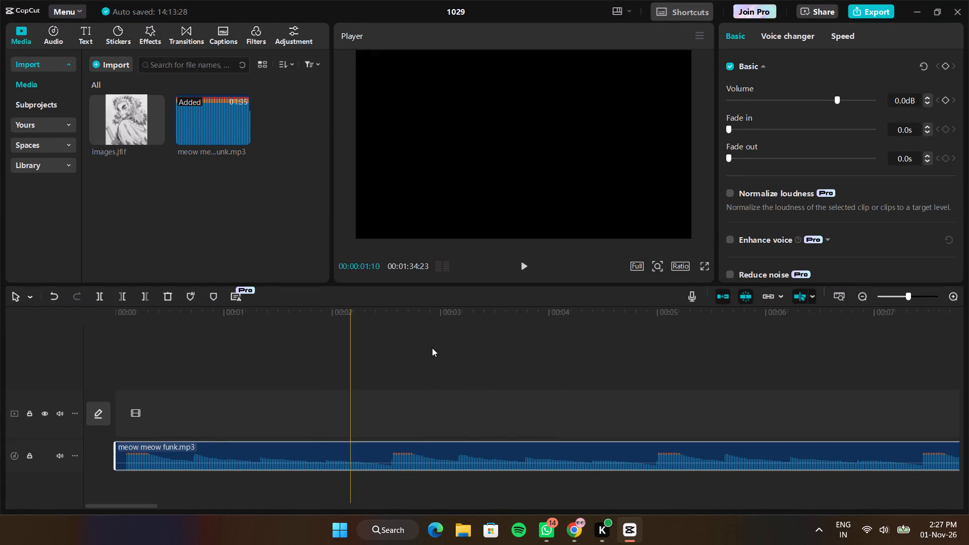
Preview the meow meow funk audio, and return the playhead to about 00:00:00:17 on the timeline.
{"action": "left_click", "coordinate": [524, 267]}
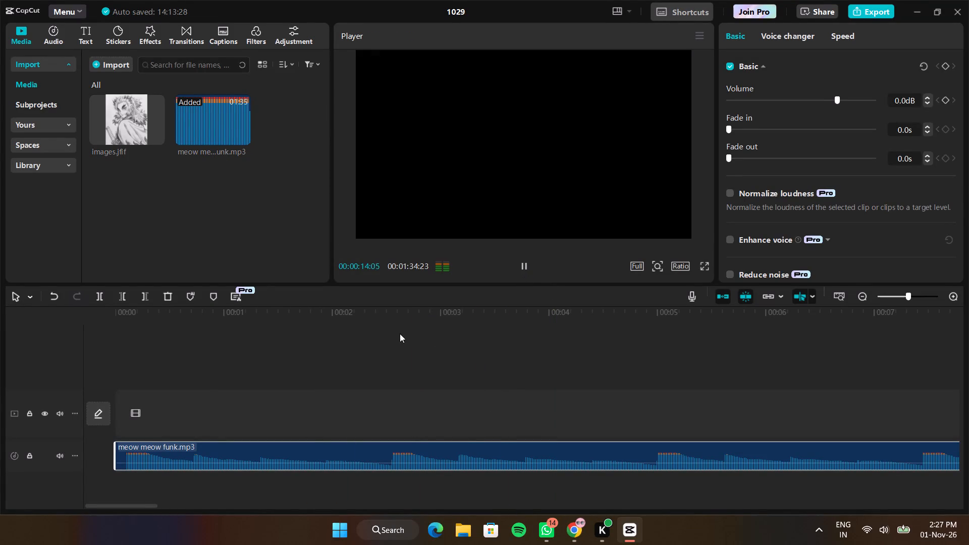
{"action": "left_click", "coordinate": [176, 416]}
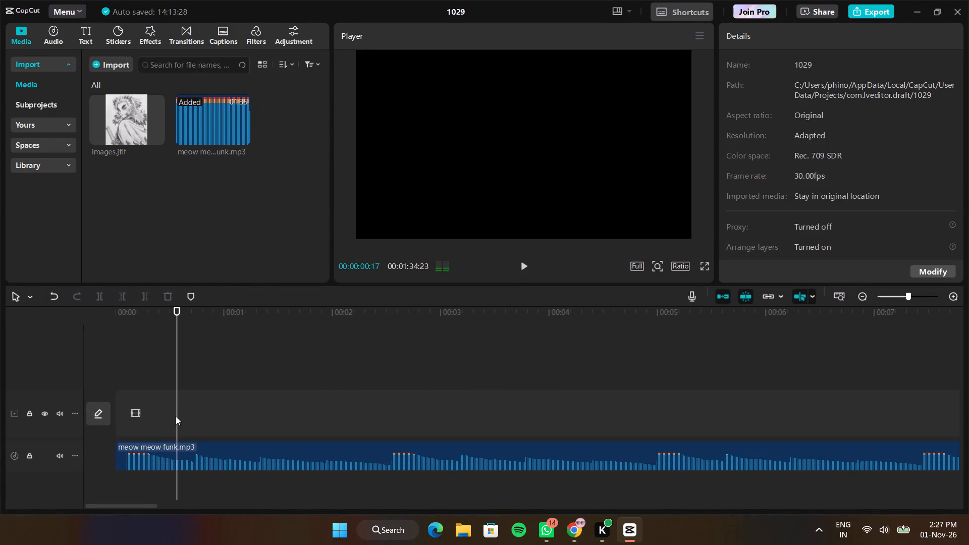
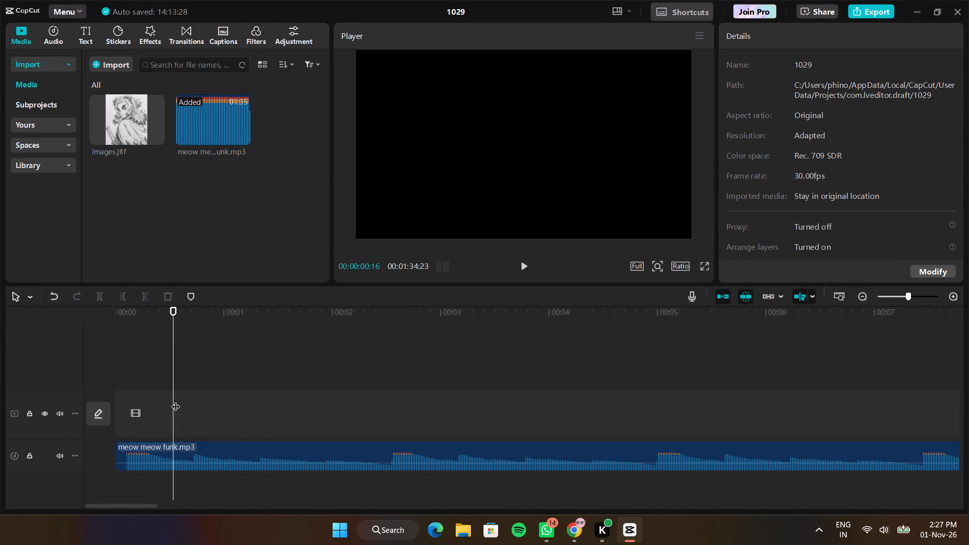
Play the meow meow funk song from the beginning and follow its waveform along the timeline to examine the beats.
{"action": "left_click_drag", "start_coordinate": [176, 400], "coordinate": [85, 406]}
{"action": "key", "text": "space"}
{"action": "key", "text": "space"}
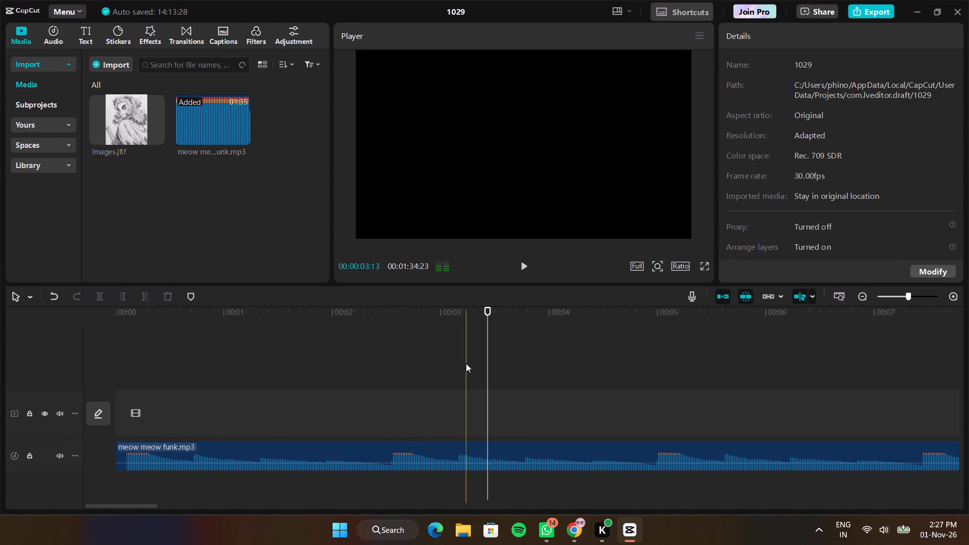
{"action": "key", "text": "space"}
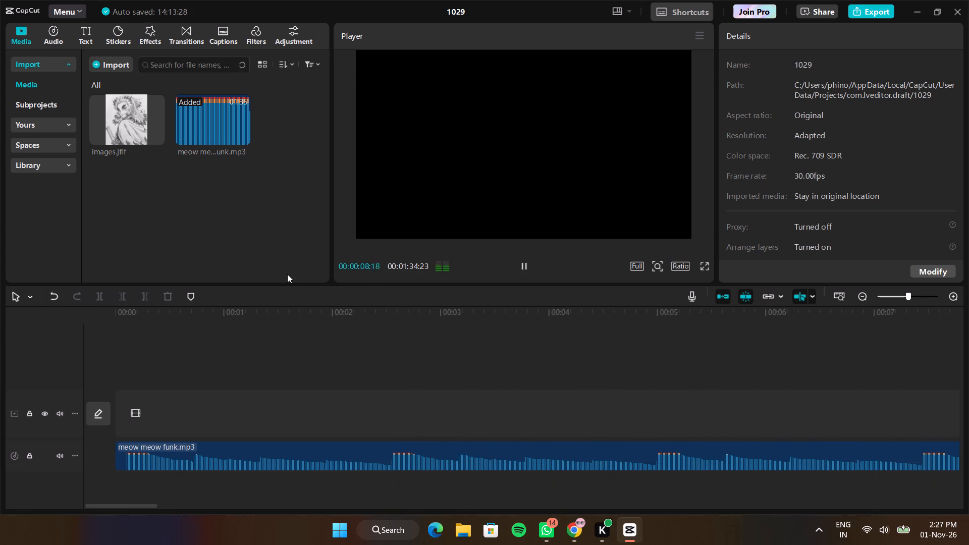
{"action": "left_click", "coordinate": [287, 274]}
{"action": "scroll", "coordinate": [523, 417], "scroll_direction": "left", "scroll_amount": 12}
{"action": "scroll", "coordinate": [523, 417], "scroll_direction": "right", "scroll_amount": 4}
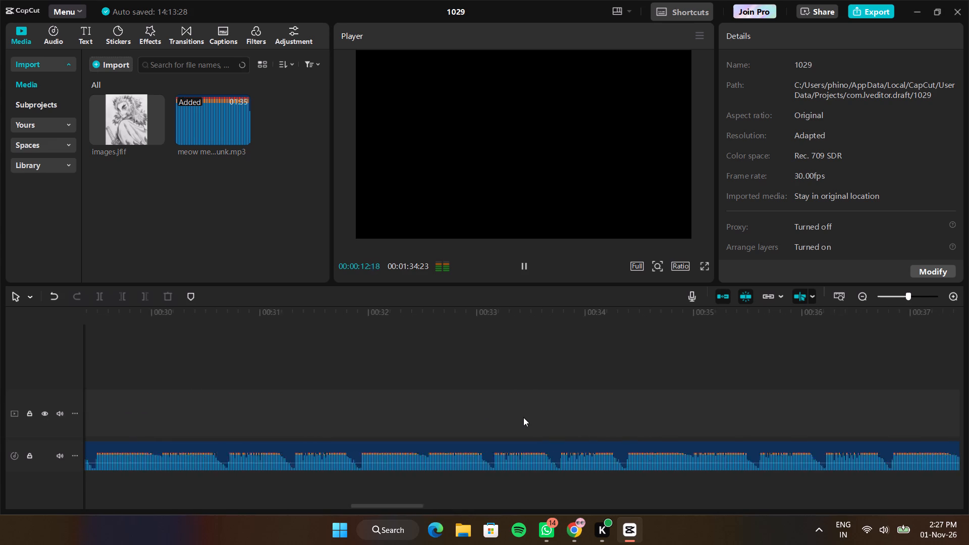
{"action": "scroll", "coordinate": [523, 417], "scroll_direction": "right", "scroll_amount": 4}
{"action": "scroll", "coordinate": [523, 417], "scroll_direction": "left", "scroll_amount": 1}
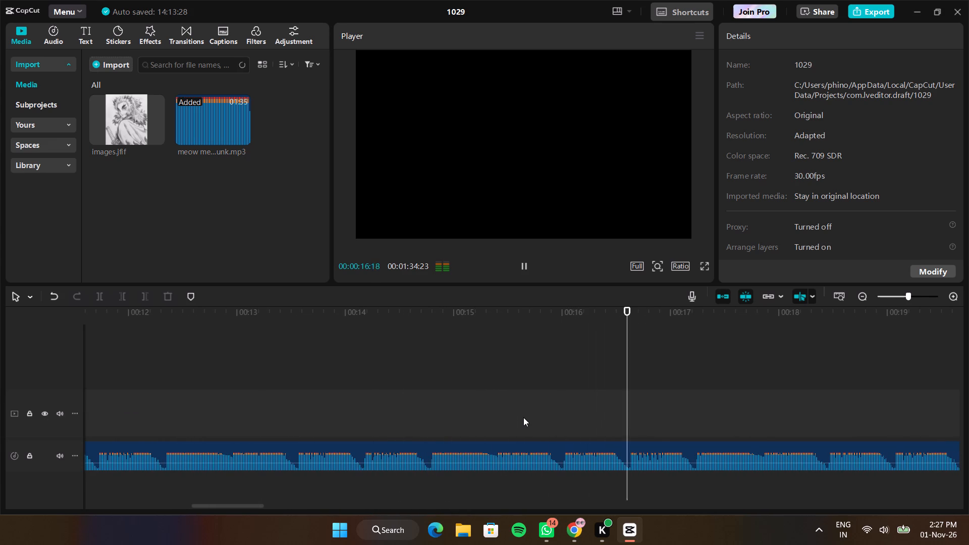
{"action": "scroll", "coordinate": [523, 417], "scroll_direction": "left", "scroll_amount": 2}
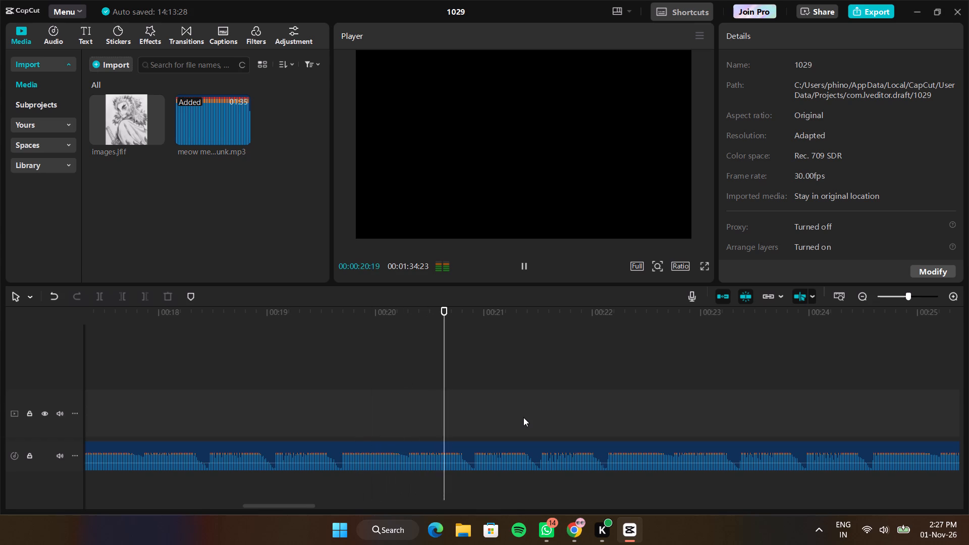
{"action": "scroll", "coordinate": [523, 417], "scroll_direction": "left", "scroll_amount": 2}
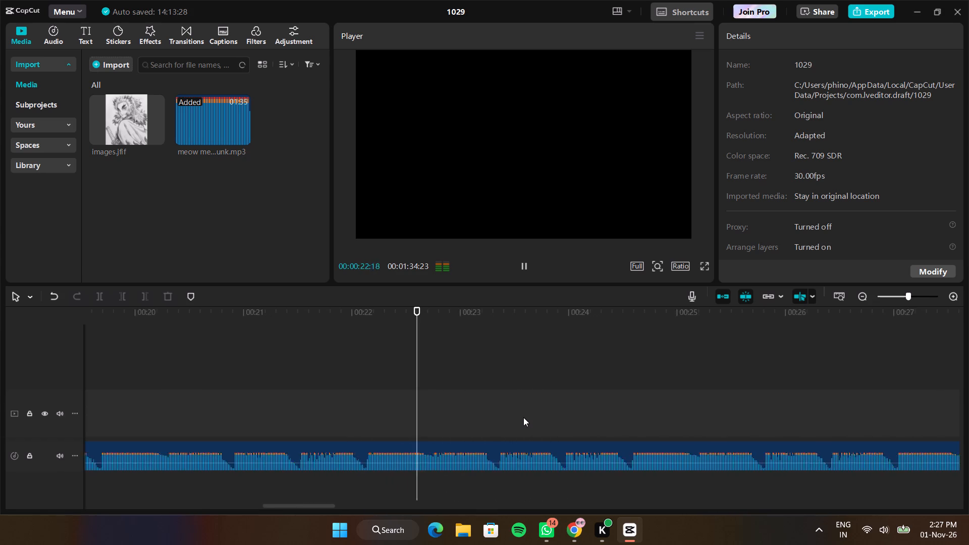
{"action": "scroll", "coordinate": [523, 417], "scroll_direction": "left", "scroll_amount": 2}
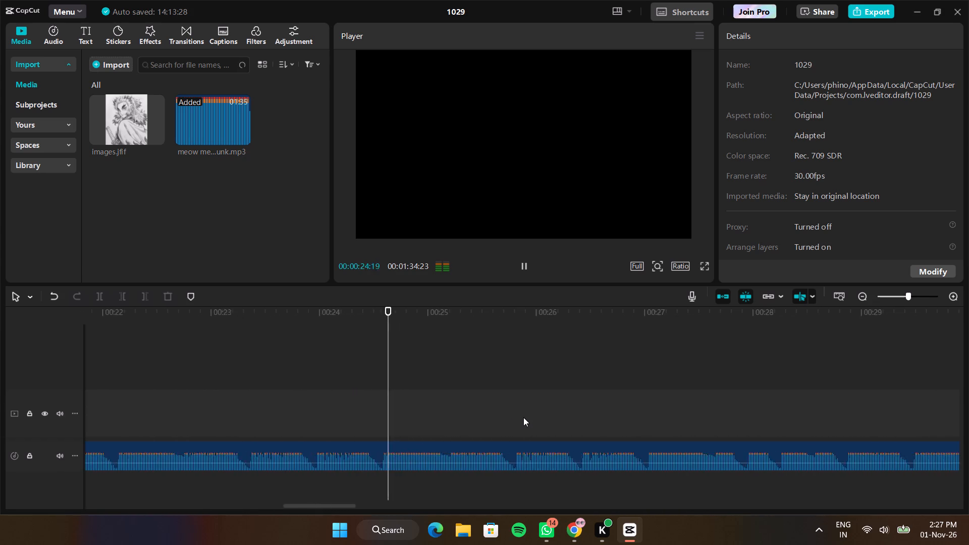
{"action": "scroll", "coordinate": [523, 417], "scroll_direction": "left", "scroll_amount": 2}
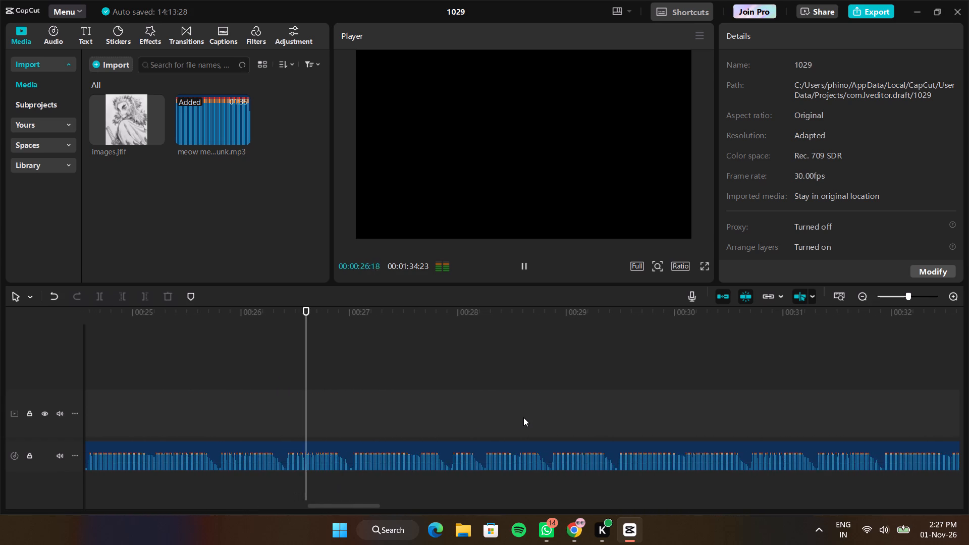
{"action": "scroll", "coordinate": [523, 417], "scroll_direction": "left", "scroll_amount": 2}
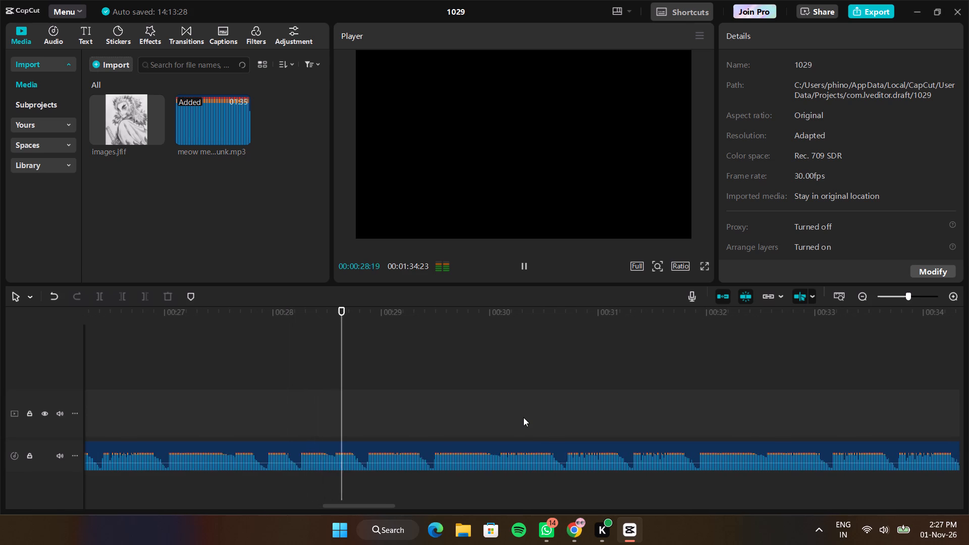
{"action": "scroll", "coordinate": [523, 417], "scroll_direction": "left", "scroll_amount": 1}
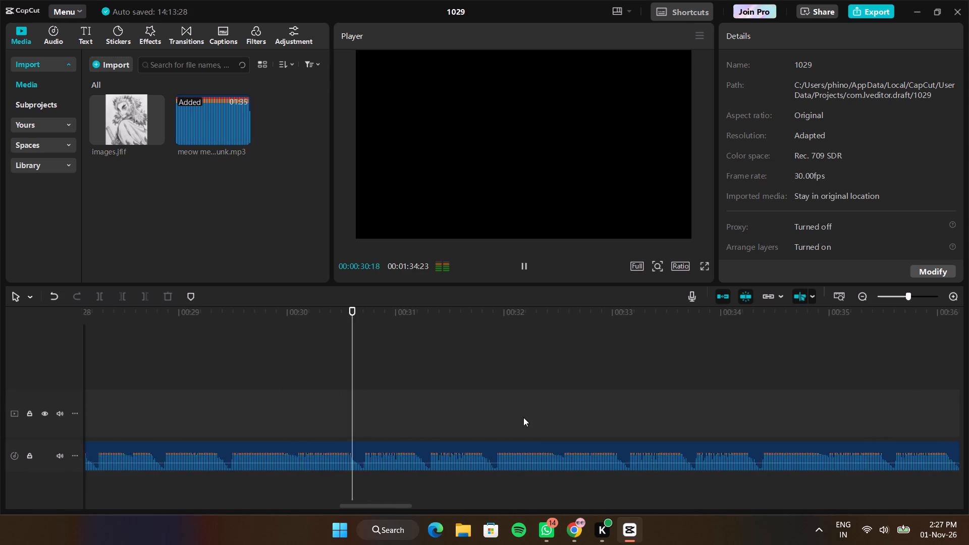
{"action": "scroll", "coordinate": [523, 417], "scroll_direction": "left", "scroll_amount": 2}
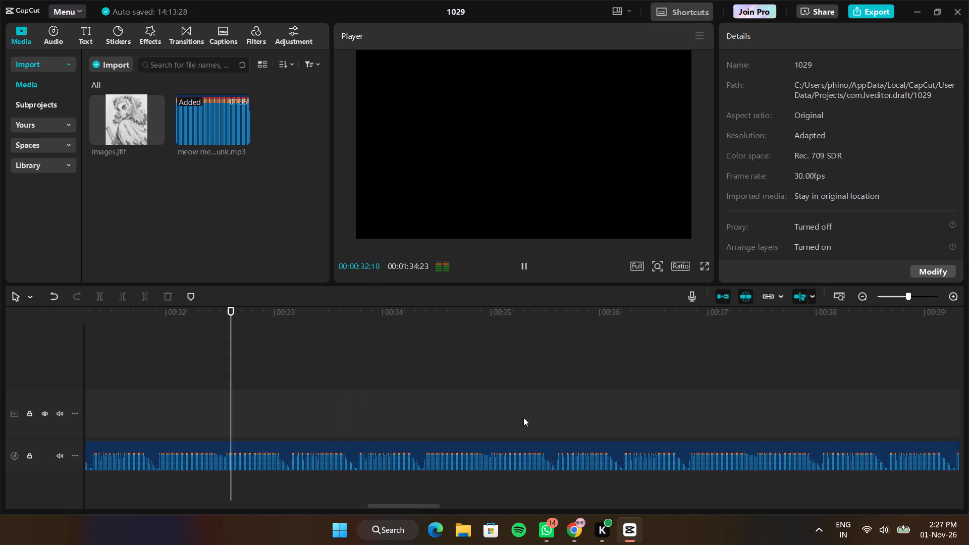
{"action": "scroll", "coordinate": [523, 417], "scroll_direction": "left", "scroll_amount": 1}
{"action": "key", "text": "Right"}
{"action": "key", "text": "space"}
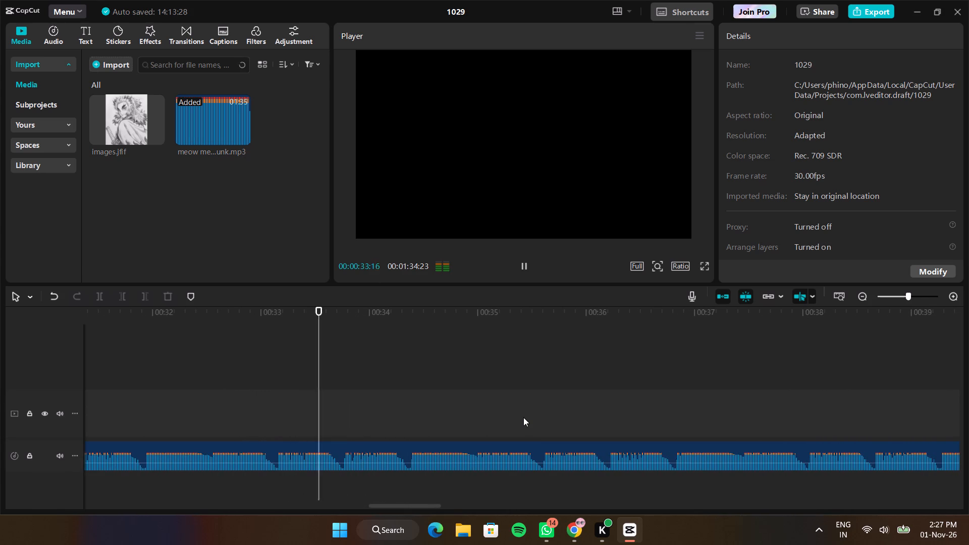
{"action": "scroll", "coordinate": [523, 417], "scroll_direction": "left", "scroll_amount": 2}
{"action": "key", "text": "space"}
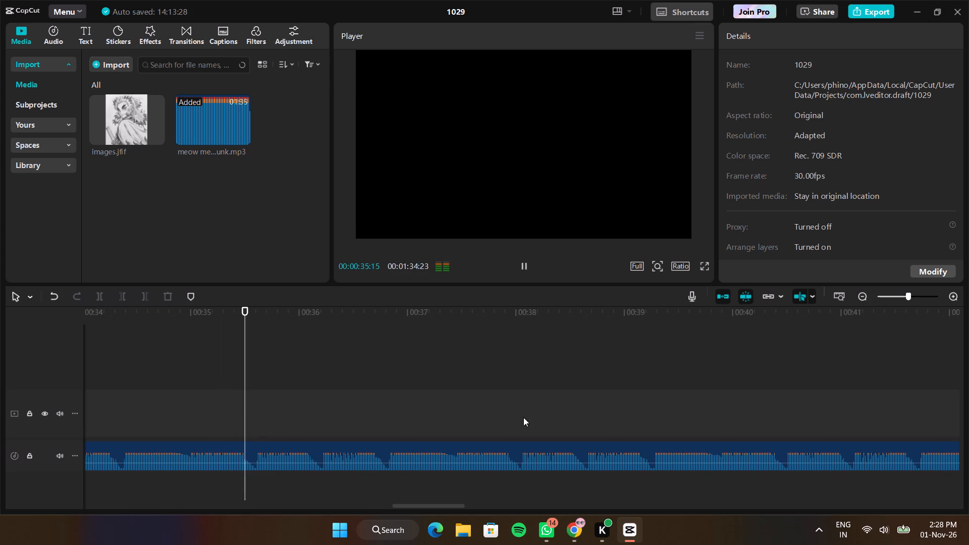
{"action": "key", "text": "space"}
{"action": "scroll", "coordinate": [523, 417], "scroll_direction": "left", "scroll_amount": 1}
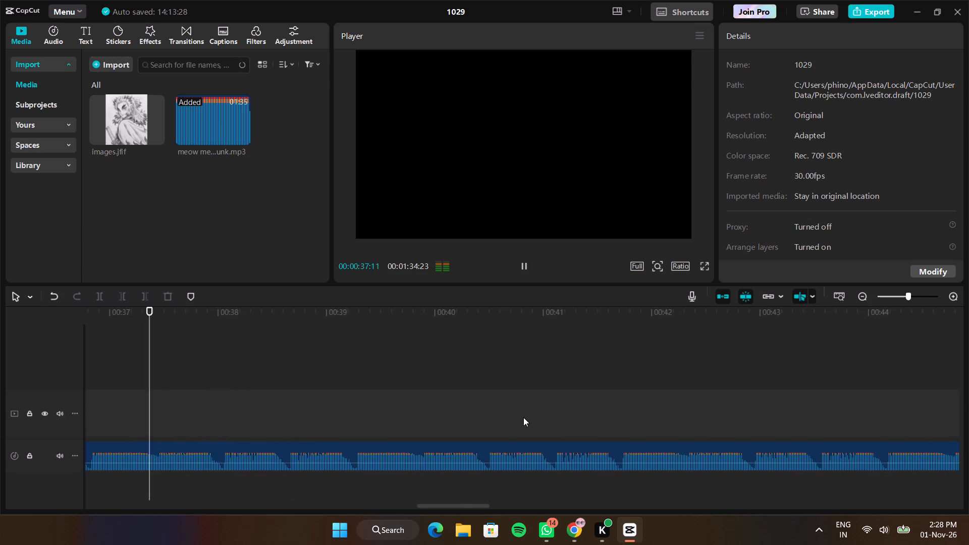
{"action": "scroll", "coordinate": [523, 417], "scroll_direction": "left", "scroll_amount": 2}
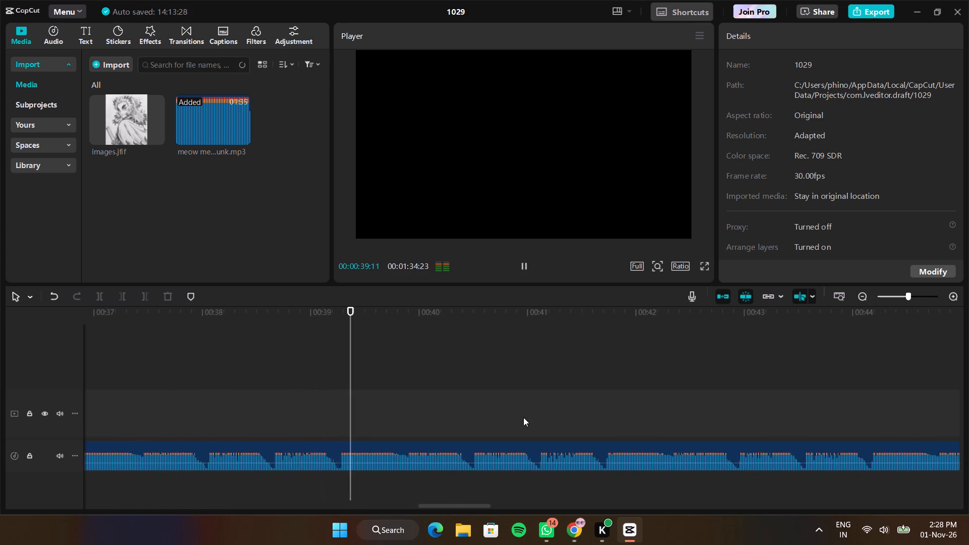
{"action": "scroll", "coordinate": [523, 417], "scroll_direction": "left", "scroll_amount": 1}
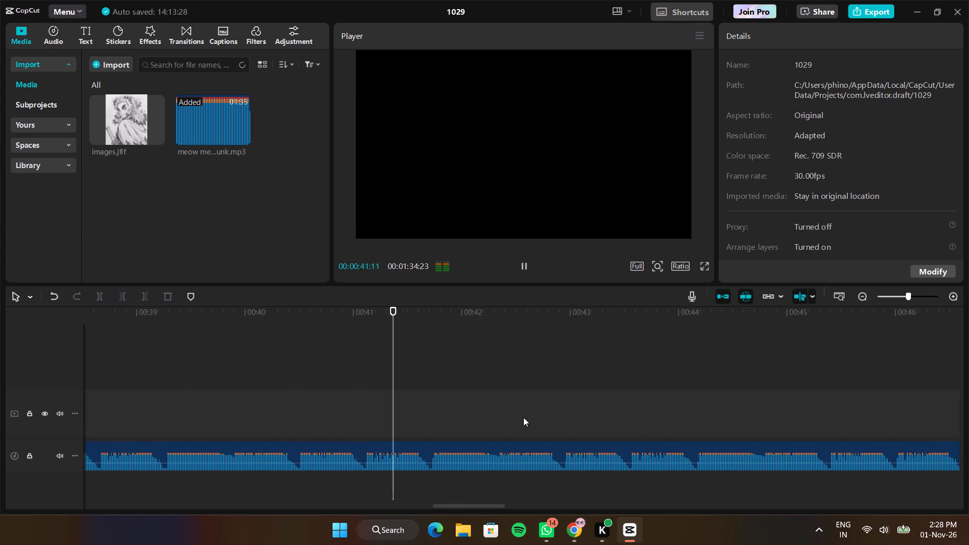
{"action": "scroll", "coordinate": [523, 417], "scroll_direction": "left", "scroll_amount": 2}
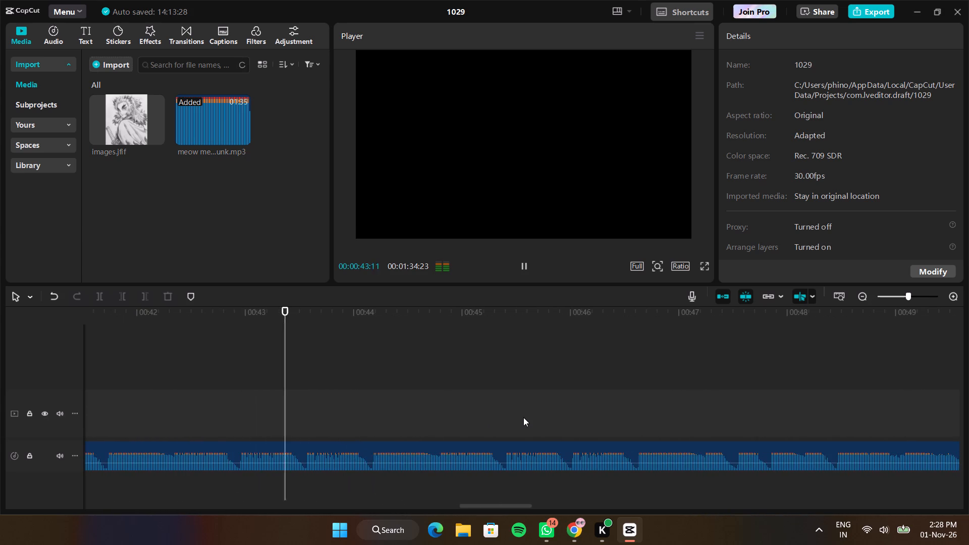
{"action": "scroll", "coordinate": [523, 417], "scroll_direction": "left", "scroll_amount": 2}
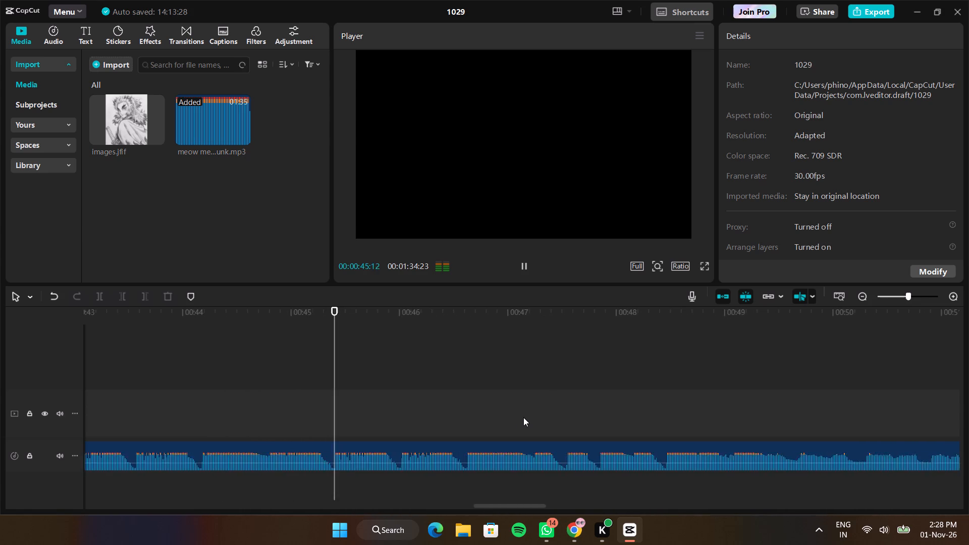
{"action": "scroll", "coordinate": [523, 417], "scroll_direction": "left", "scroll_amount": 2}
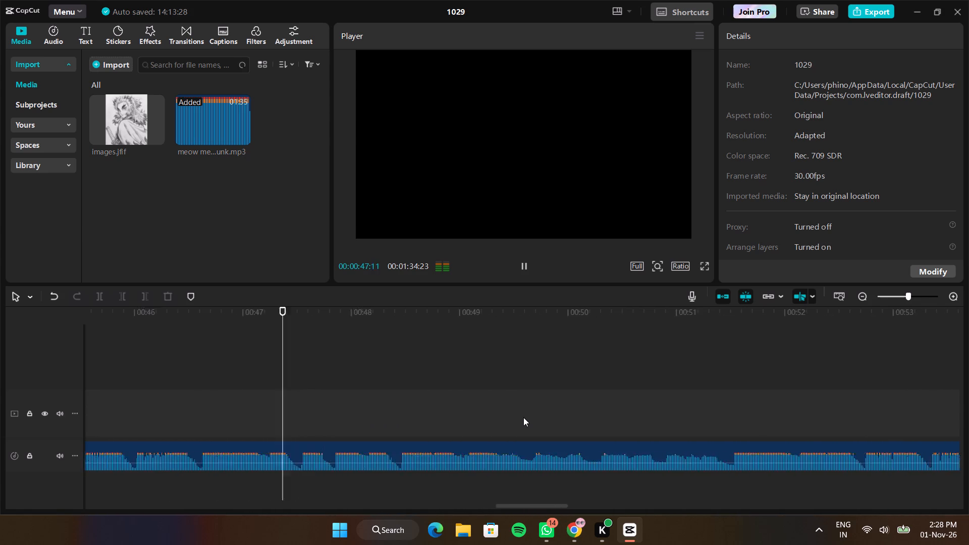
{"action": "scroll", "coordinate": [523, 417], "scroll_direction": "left", "scroll_amount": 2}
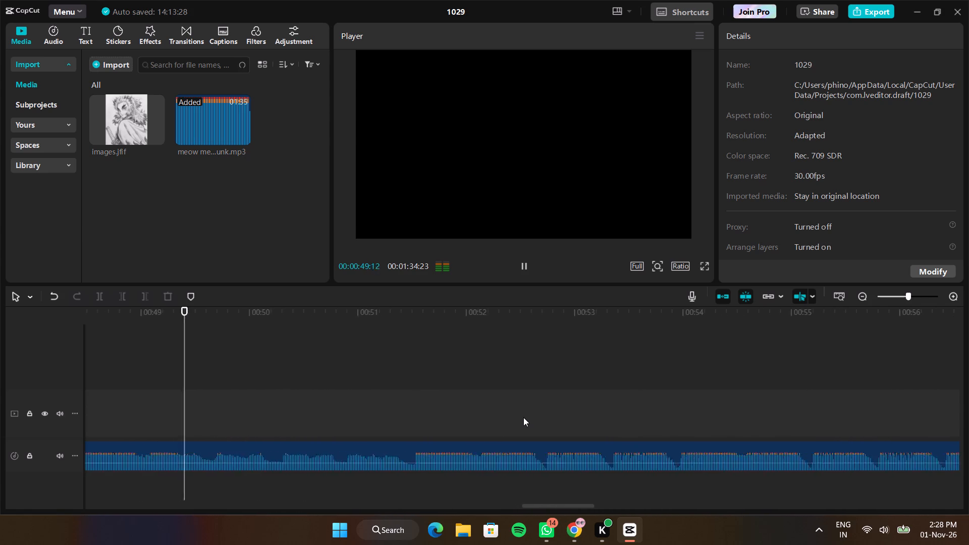
{"action": "scroll", "coordinate": [523, 417], "scroll_direction": "left", "scroll_amount": 2}
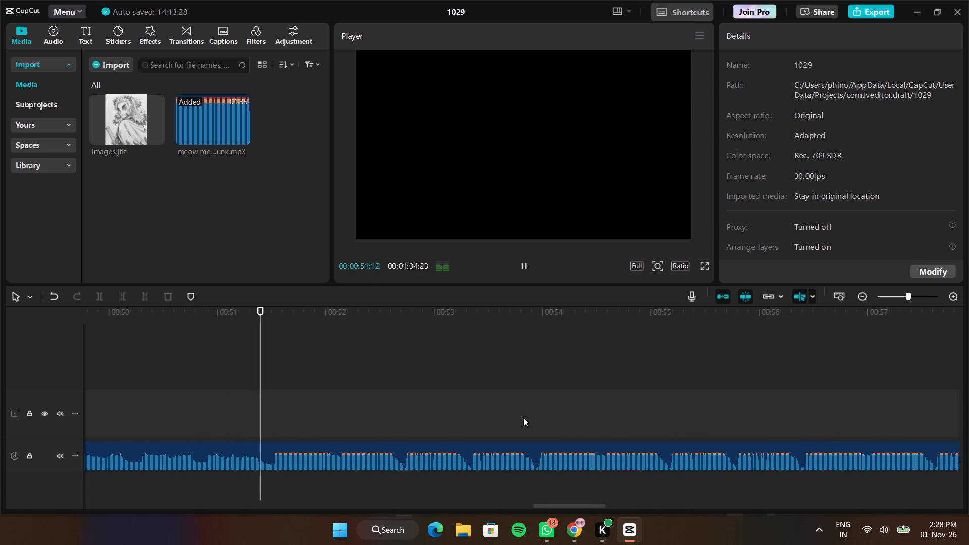
{"action": "scroll", "coordinate": [523, 417], "scroll_direction": "left", "scroll_amount": 2}
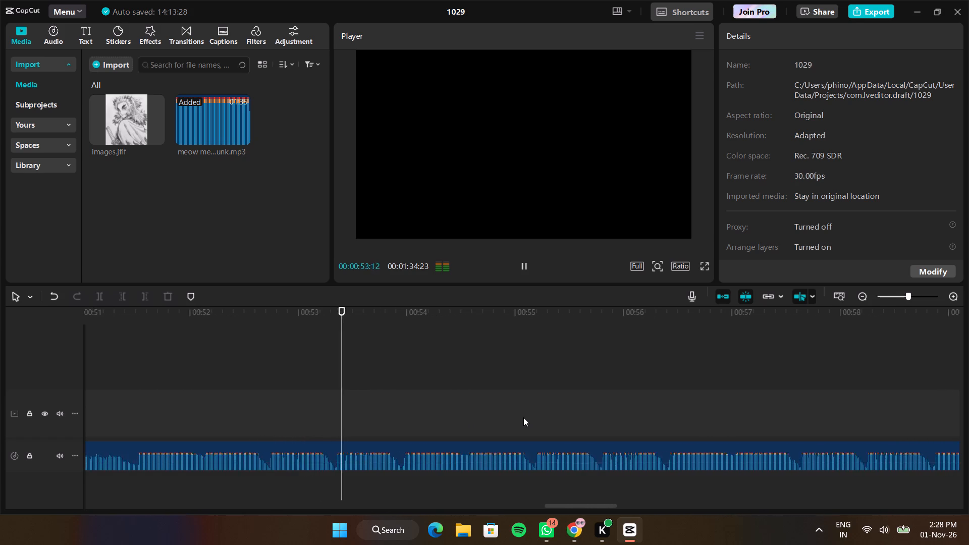
{"action": "scroll", "coordinate": [523, 417], "scroll_direction": "left", "scroll_amount": 2}
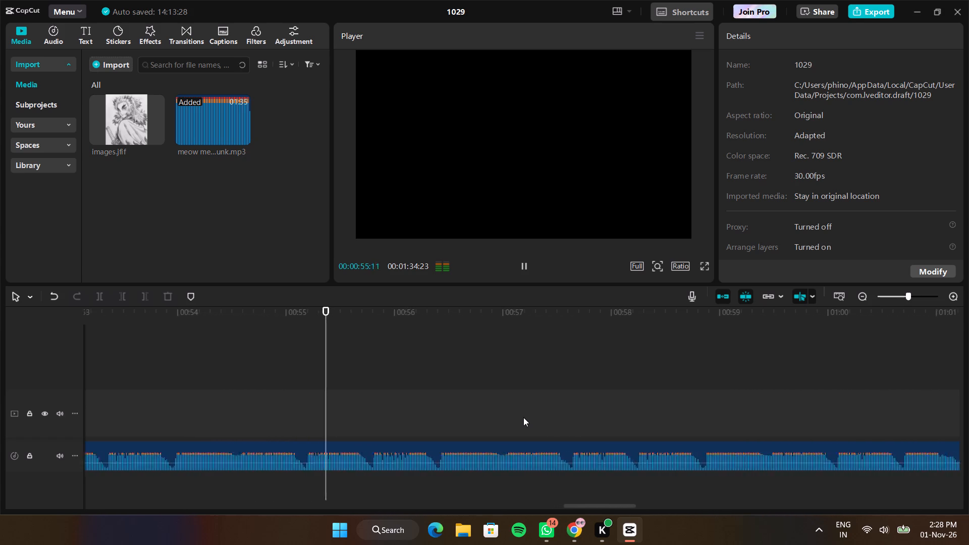
{"action": "scroll", "coordinate": [523, 417], "scroll_direction": "left", "scroll_amount": 2}
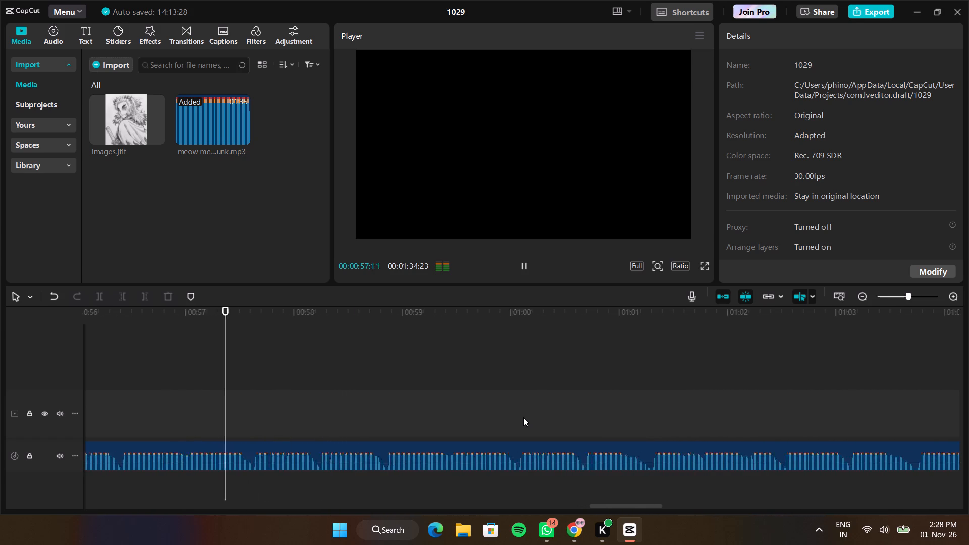
Stop the meow meow funk playback after about one minute and return the playhead to the start of the timeline.
{"action": "scroll", "coordinate": [523, 417], "scroll_direction": "left", "scroll_amount": 2}
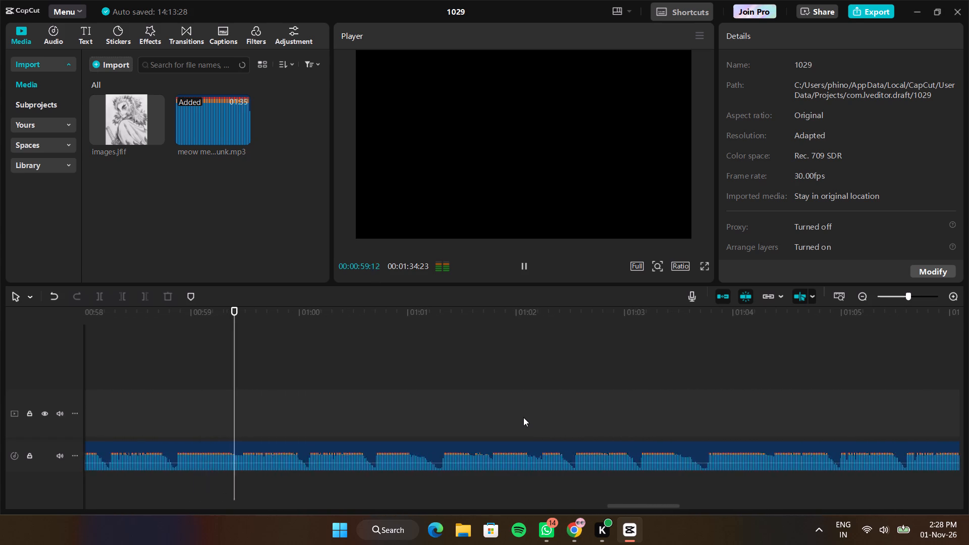
{"action": "scroll", "coordinate": [523, 417], "scroll_direction": "left", "scroll_amount": 1}
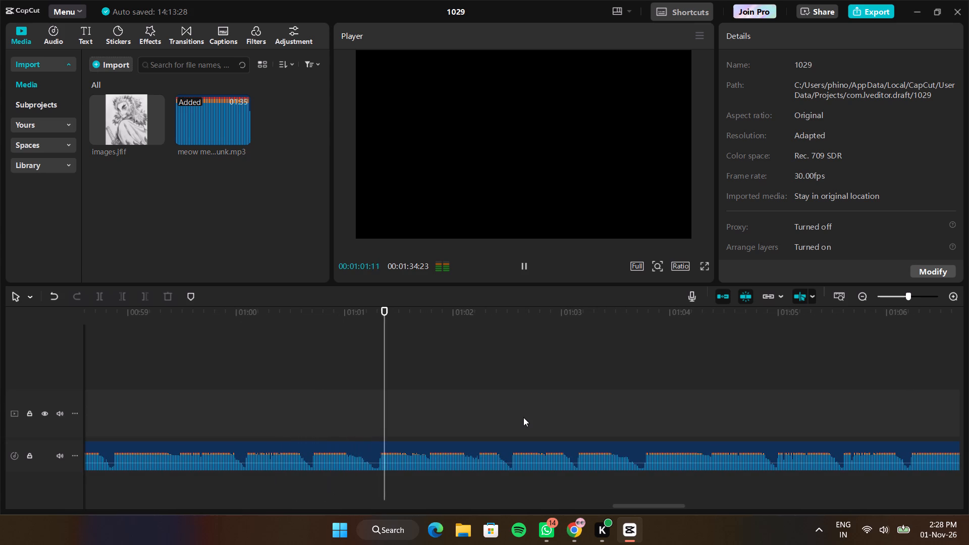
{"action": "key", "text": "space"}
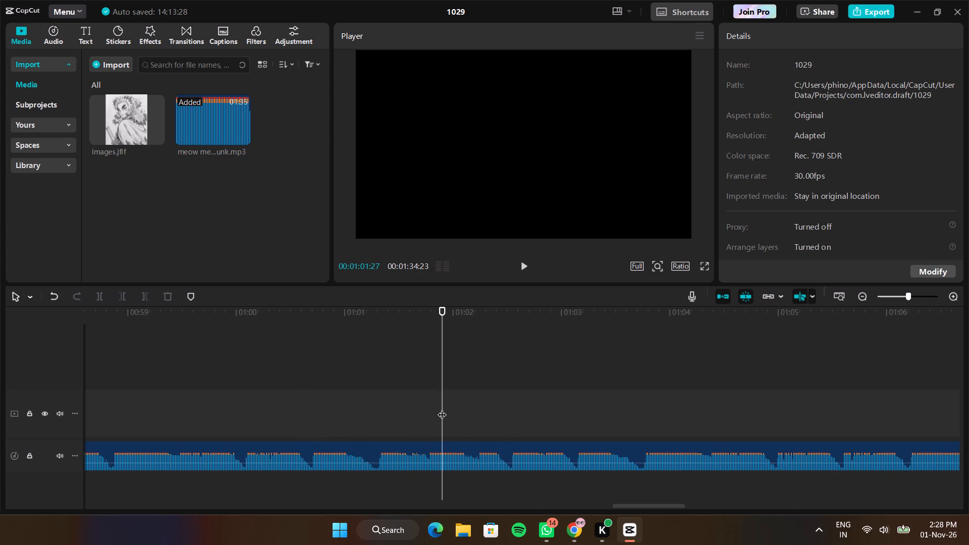
{"action": "left_click_drag", "start_coordinate": [442, 408], "coordinate": [116, 408]}
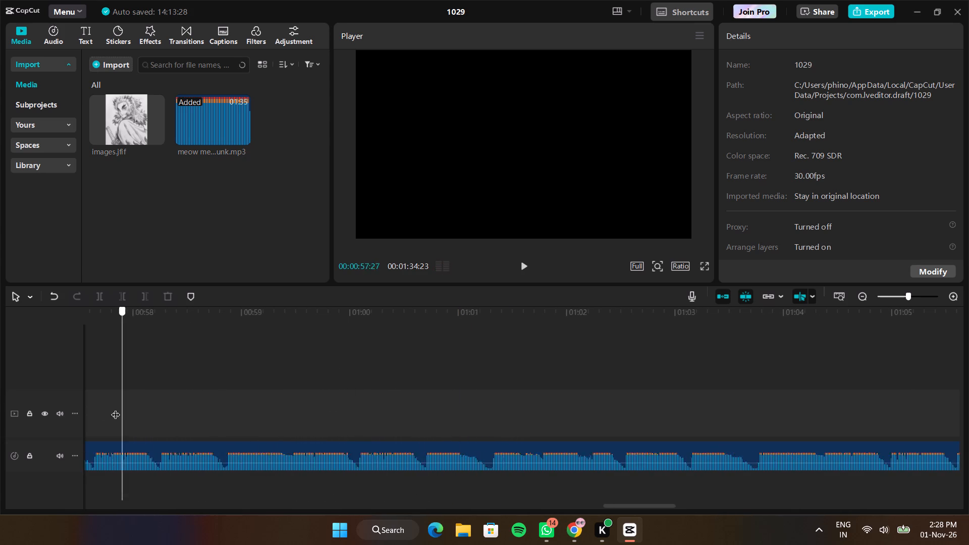
{"action": "left_click_drag", "start_coordinate": [116, 408], "coordinate": [0, 405]}
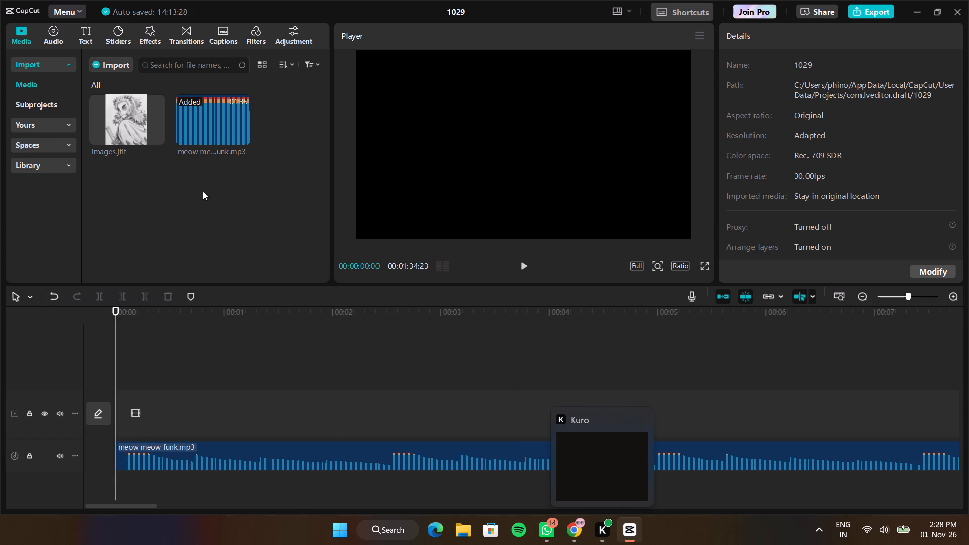
Import the coloured WhatsApp flame image from the rengoku drawing edit folder inside capcut edits into the project media.
{"action": "left_click", "coordinate": [116, 69]}
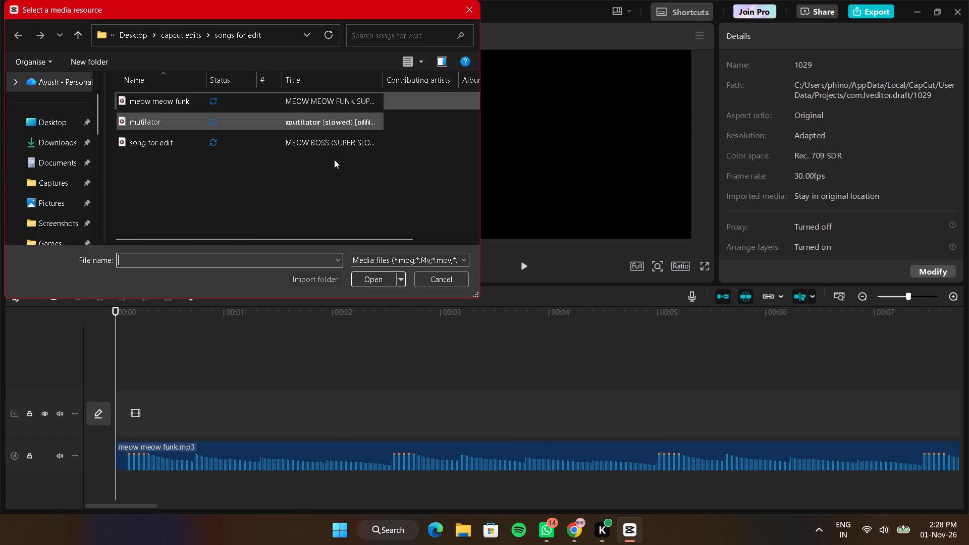
{"action": "left_click", "coordinate": [186, 36]}
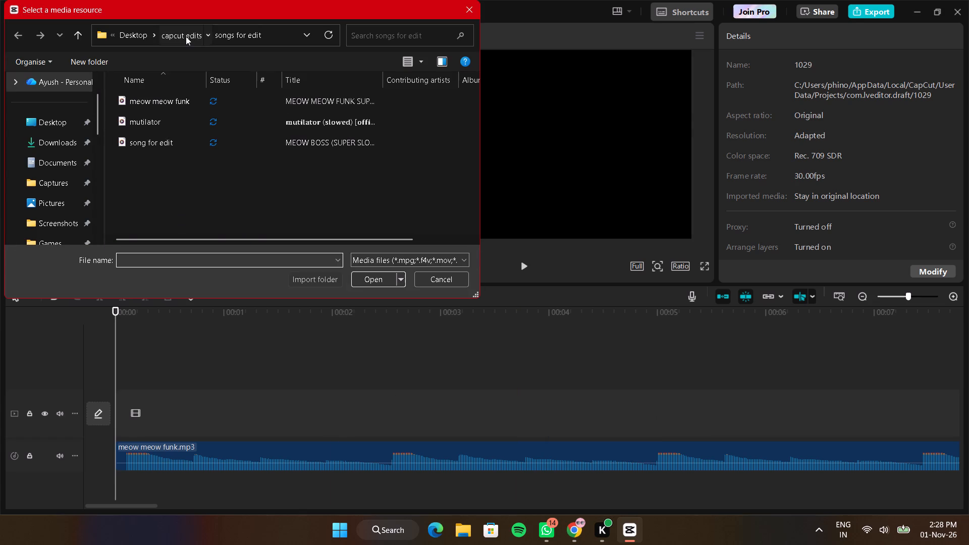
{"action": "double_click", "coordinate": [231, 126]}
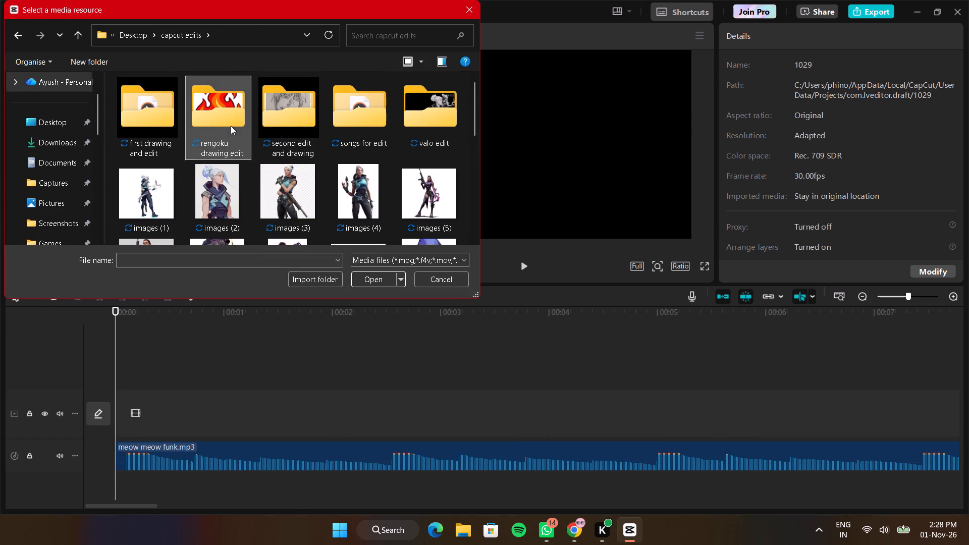
{"action": "left_click", "coordinate": [216, 116]}
{"action": "left_click", "coordinate": [375, 284]}
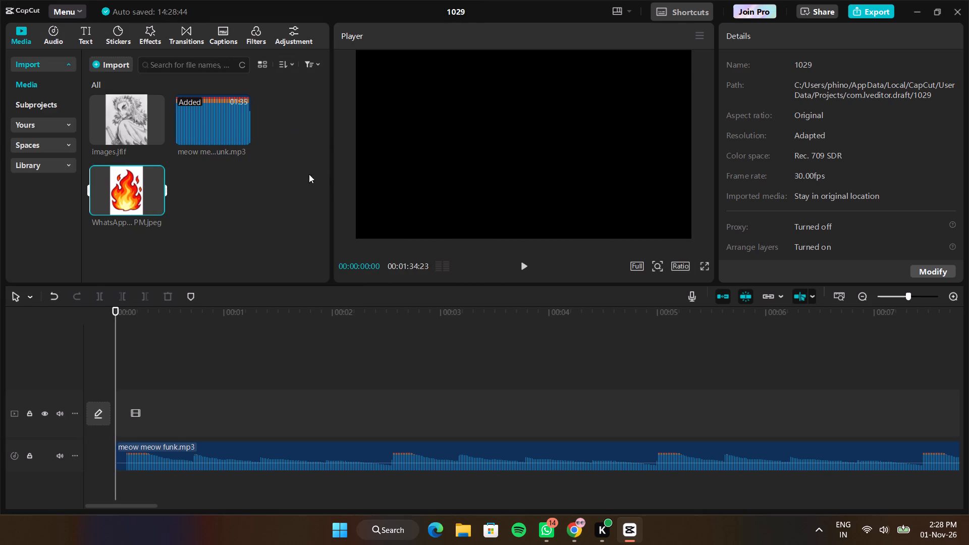
Open the media file selection for another import into the project.
{"action": "left_click", "coordinate": [126, 66]}
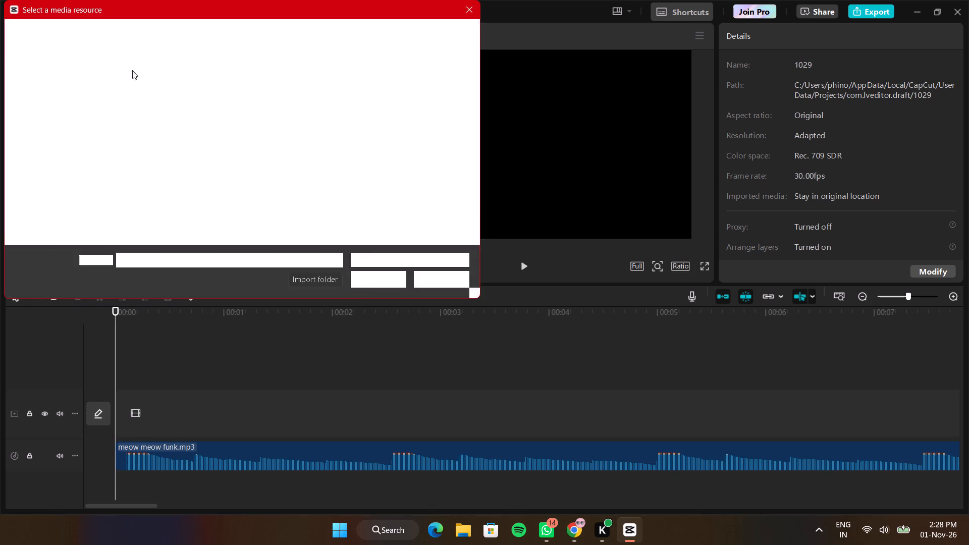
Import the image named black from the Downloads folder into the project media.
{"action": "left_click", "coordinate": [71, 139]}
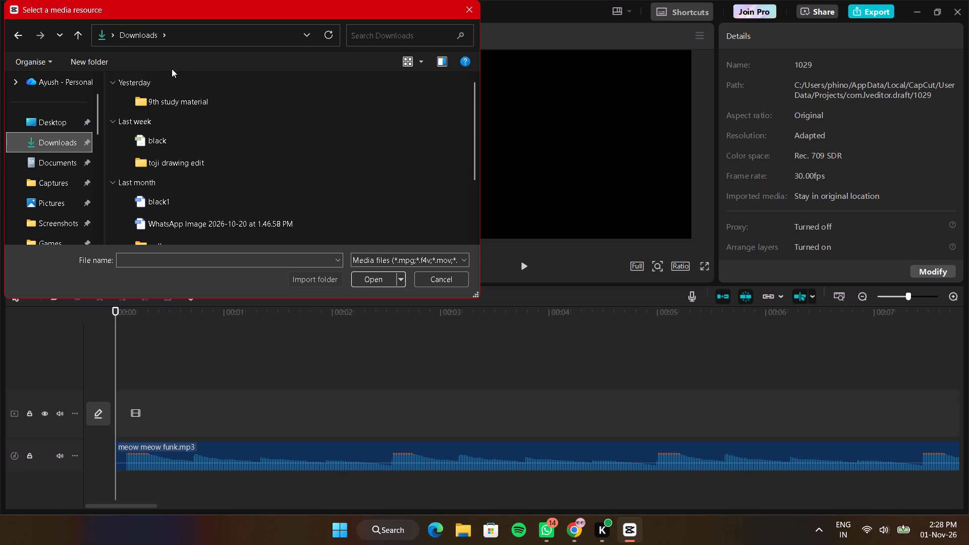
{"action": "left_click", "coordinate": [173, 143]}
{"action": "left_click", "coordinate": [385, 285]}
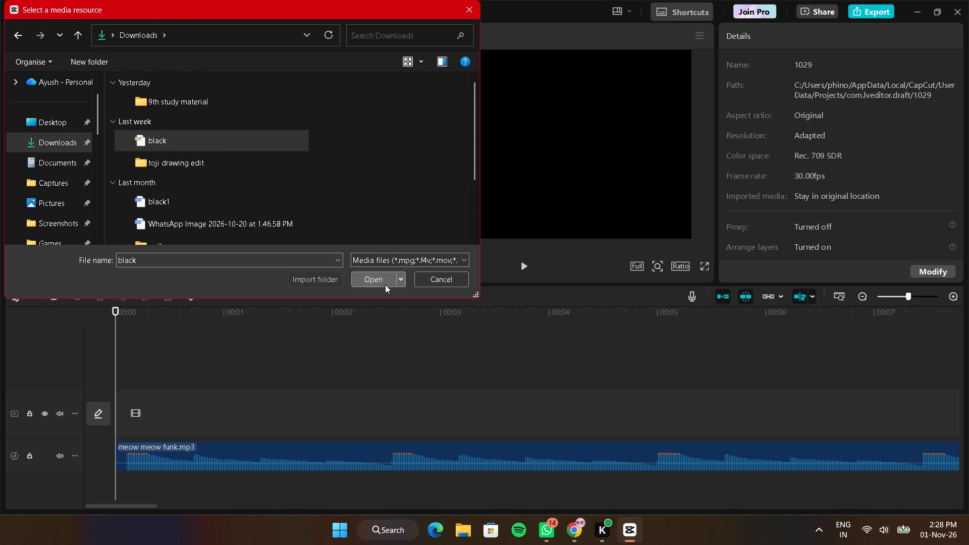
Place black.png at the very start of the main video track, above the song.
{"action": "left_click_drag", "start_coordinate": [215, 197], "coordinate": [150, 442]}
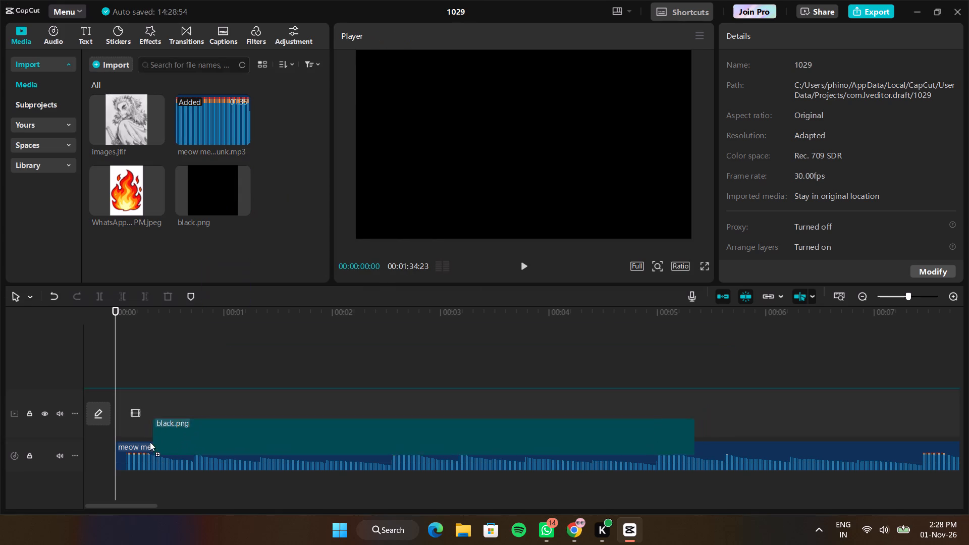
{"action": "left_click_drag", "start_coordinate": [150, 442], "coordinate": [130, 413]}
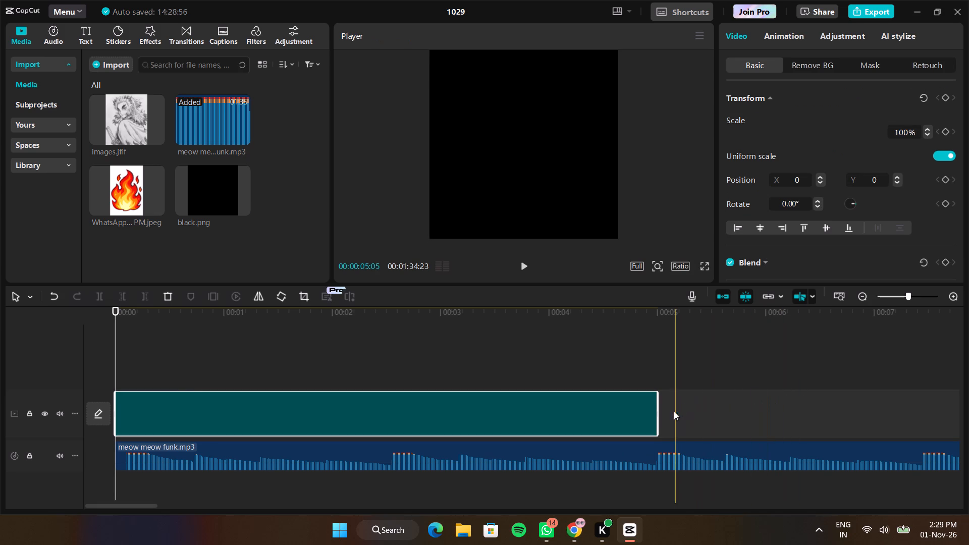
Trim the end of the black.png clip so that it lasts 22 frames.
{"action": "left_click_drag", "start_coordinate": [655, 413], "coordinate": [320, 429]}
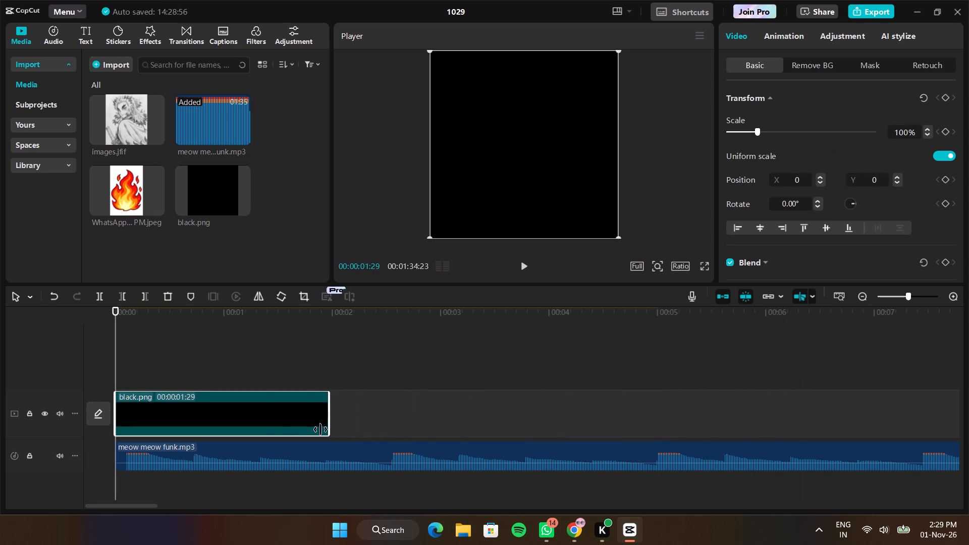
{"action": "left_click_drag", "start_coordinate": [320, 429], "coordinate": [207, 415]}
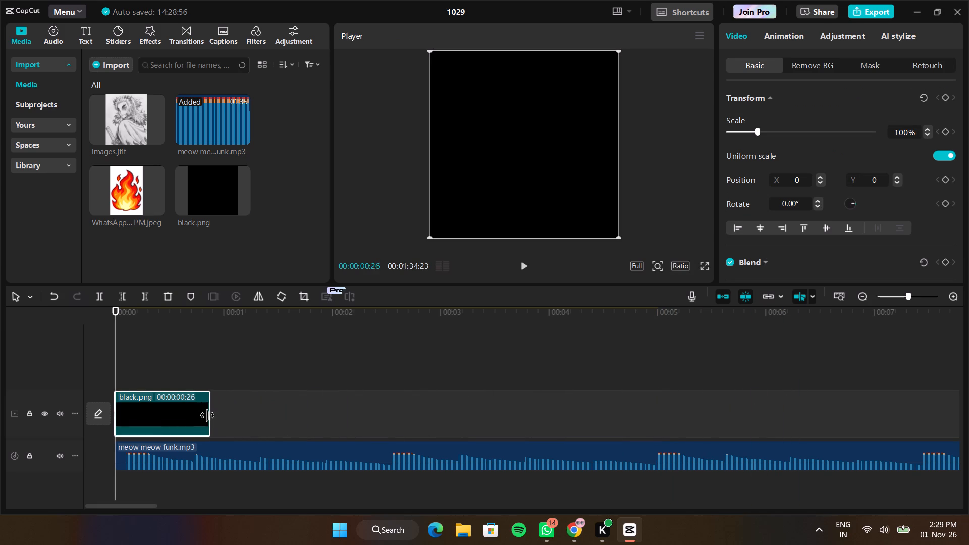
{"action": "left_click_drag", "start_coordinate": [207, 415], "coordinate": [194, 418]}
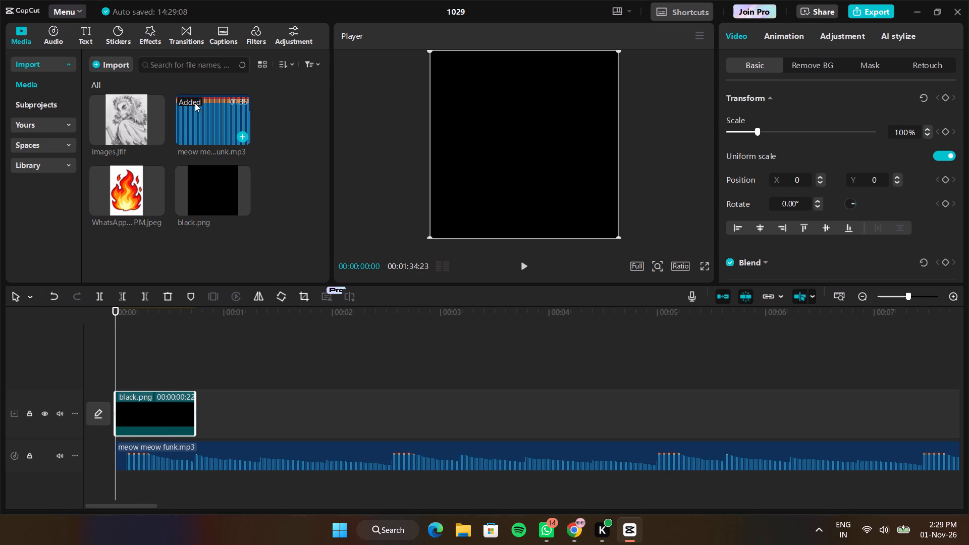
Open the text library for adding text to the edit.
{"action": "left_click", "coordinate": [82, 35]}
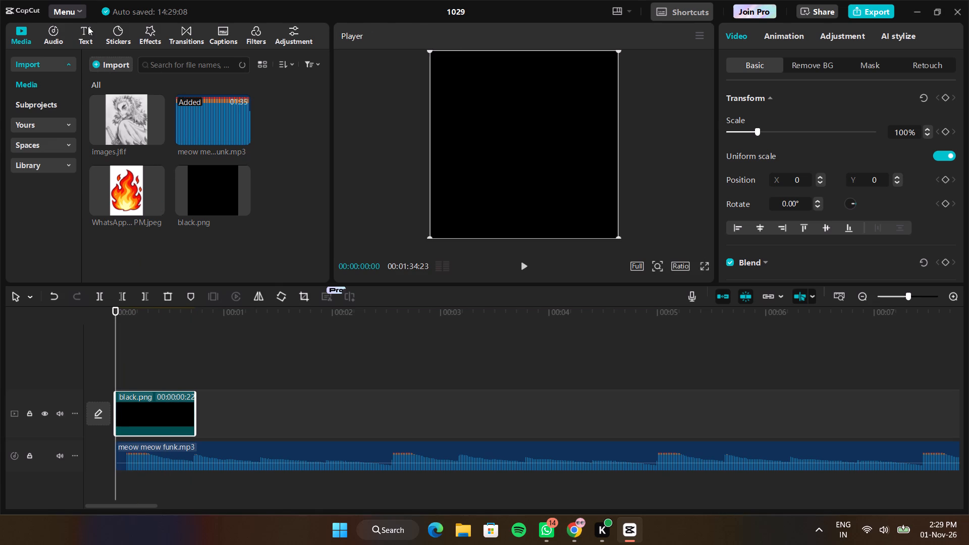
Add a default text clip at the very start of the timeline, above the black.png clip.
{"action": "left_click", "coordinate": [88, 26]}
{"action": "left_click", "coordinate": [134, 99]}
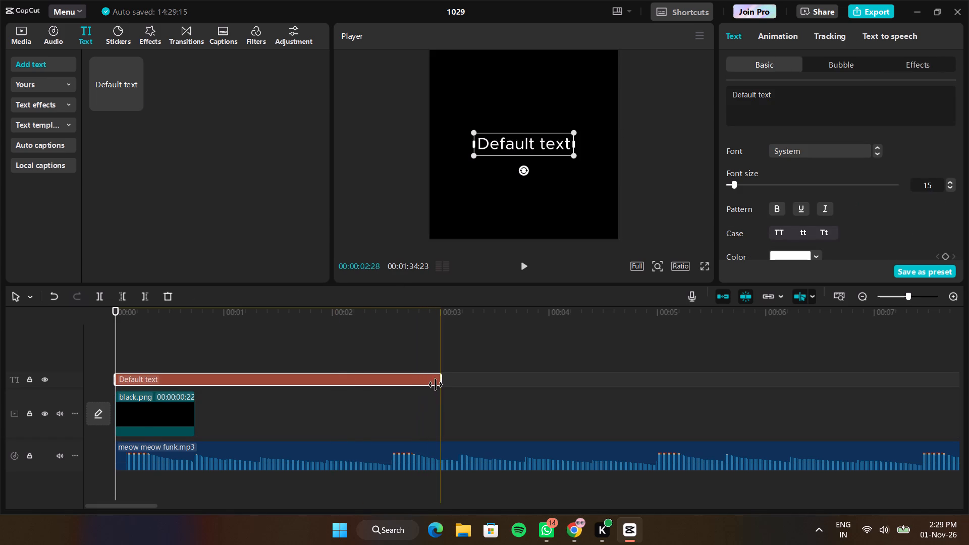
Trim the end of the default text clip to line up with the end of black.png at 22 frames.
{"action": "left_click_drag", "start_coordinate": [439, 382], "coordinate": [192, 384]}
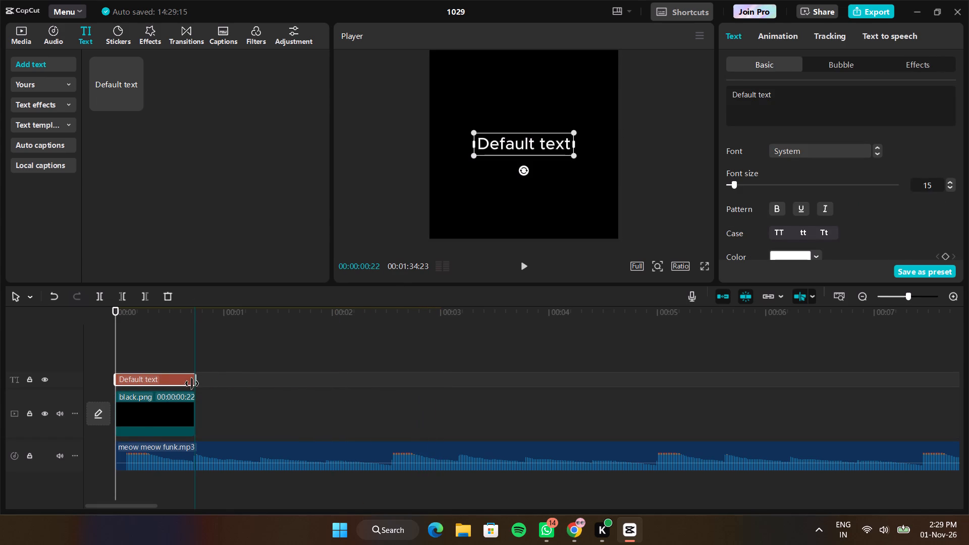
{"action": "left_click_drag", "start_coordinate": [192, 384], "coordinate": [192, 385]}
Try to clear the placeholder wording from the new text clip.
{"action": "left_click", "coordinate": [791, 109]}
{"action": "key", "text": "ctrl+BackSpace"}
{"action": "key", "text": "ctrl+BackSpace"}
{"action": "key", "text": "ctrl+BackSpace"}
{"action": "key", "text": "ctrl+BackSpace"}
{"action": "key", "text": "ctrl+BackSpace"}
{"action": "key", "text": "ctrl+BackSpace"}
{"action": "key", "text": "ctrl+BackSpace"}
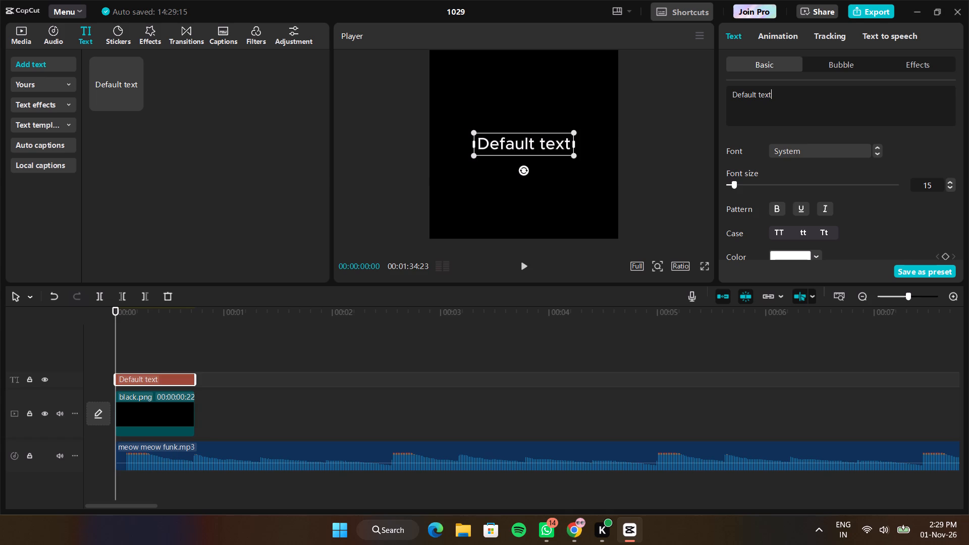
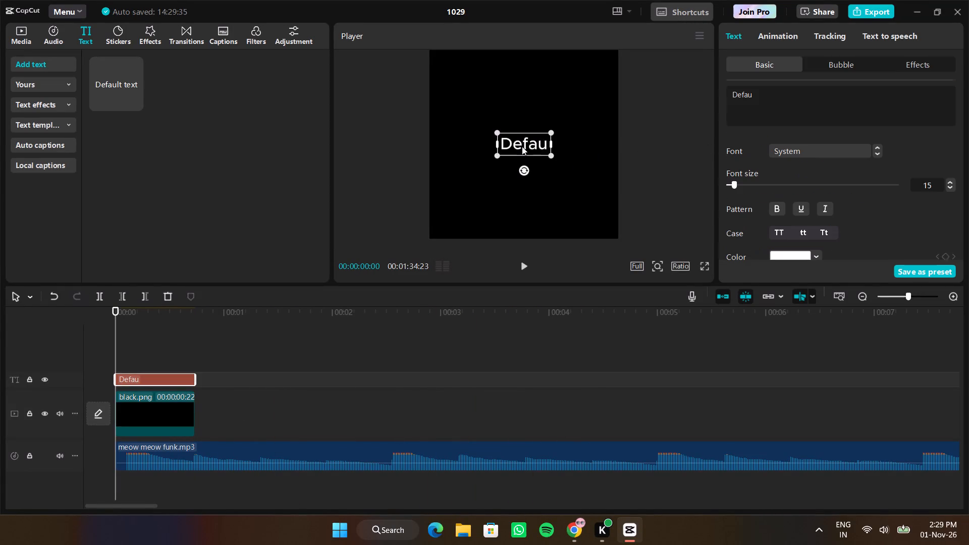
Replace the default wording of the text clip above black.png with "How to draw fire".
{"action": "left_click", "coordinate": [787, 102]}
{"action": "key", "text": "ctrl+BackSpace"}
{"action": "key", "text": "ctrl+BackSpace"}
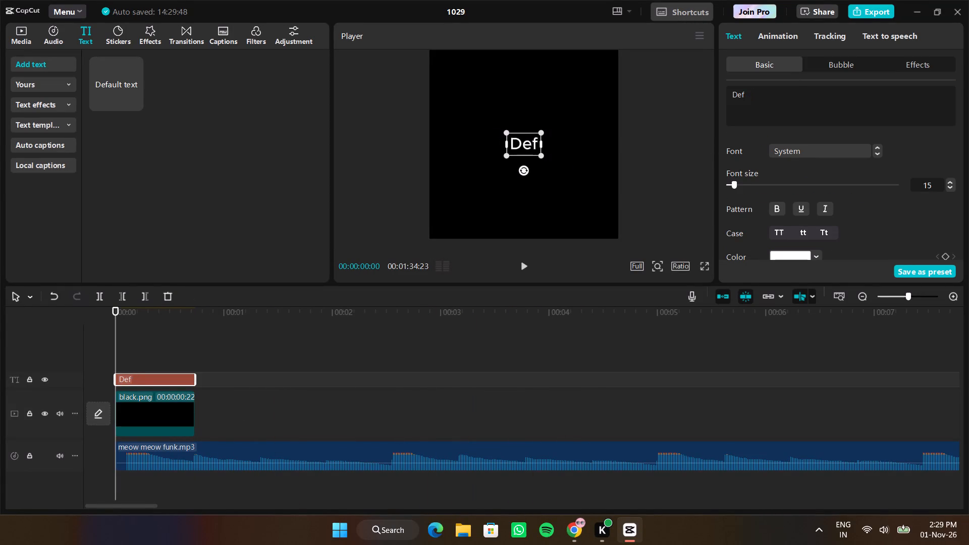
{"action": "key", "text": "ctrl+BackSpace"}
{"action": "key", "text": "ctrl+BackSpace"}
{"action": "key", "text": "ctrl+BackSpace"}
{"action": "key", "text": "BackSpace"}
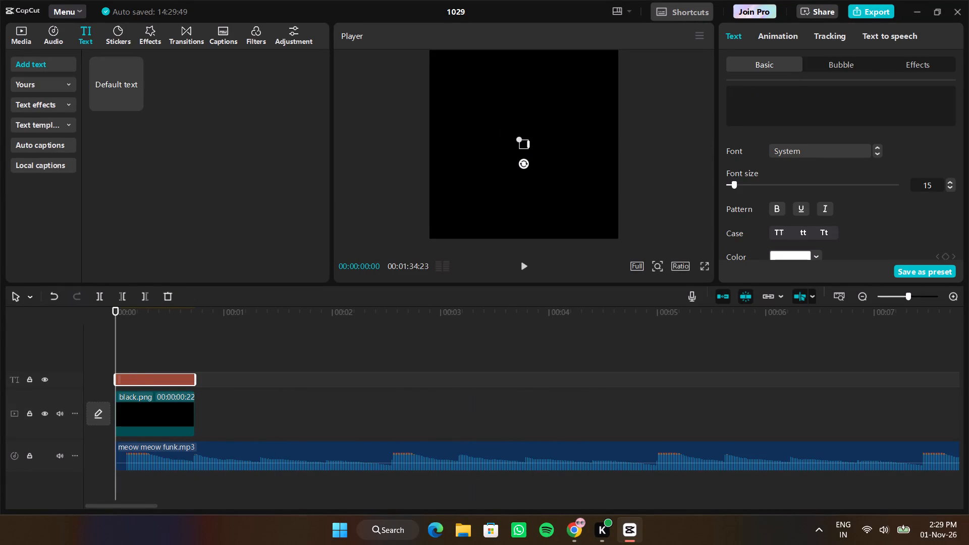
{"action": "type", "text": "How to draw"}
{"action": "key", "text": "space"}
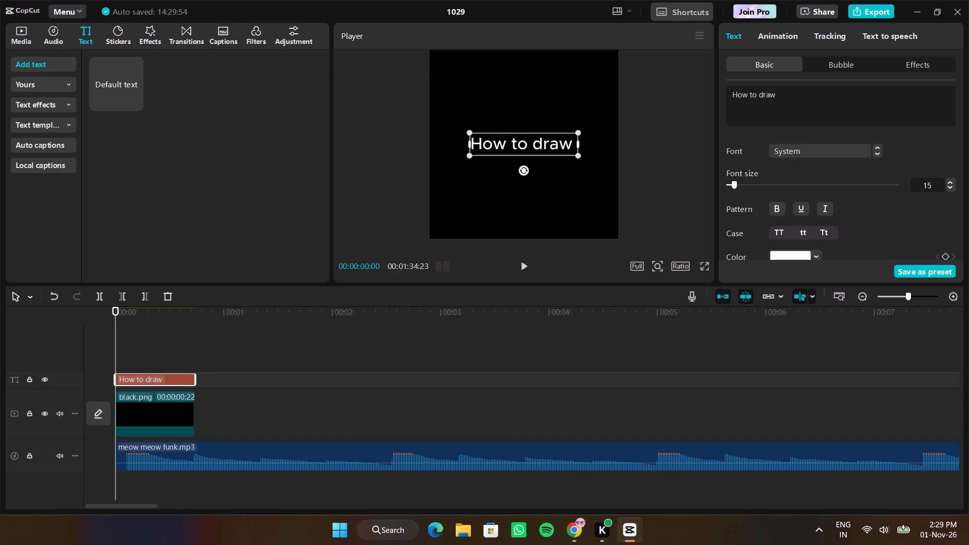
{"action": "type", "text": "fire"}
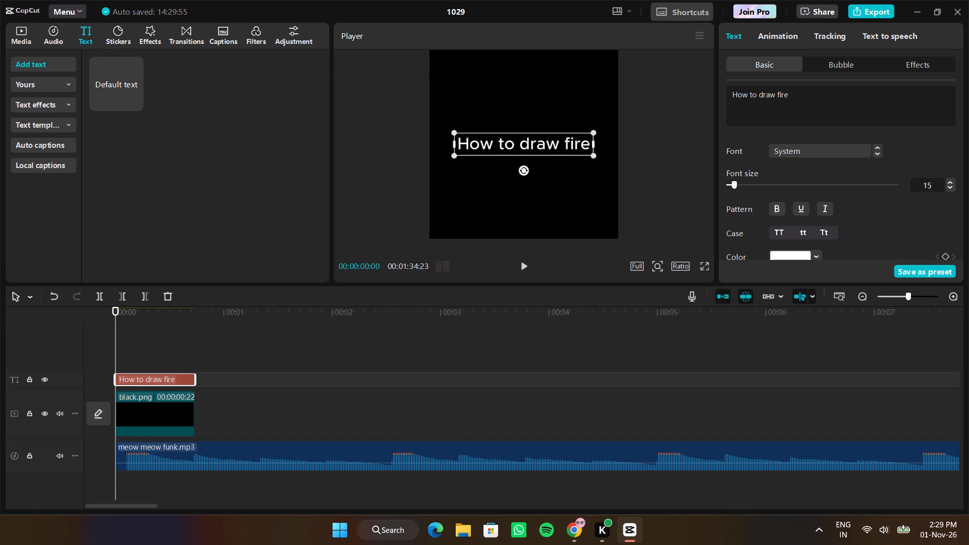
Add "(Tutorial)" as a second line under "How to draw fire" in the title text.
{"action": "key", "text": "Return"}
{"action": "type", "text": "()"}
{"action": "key", "text": "Left"}
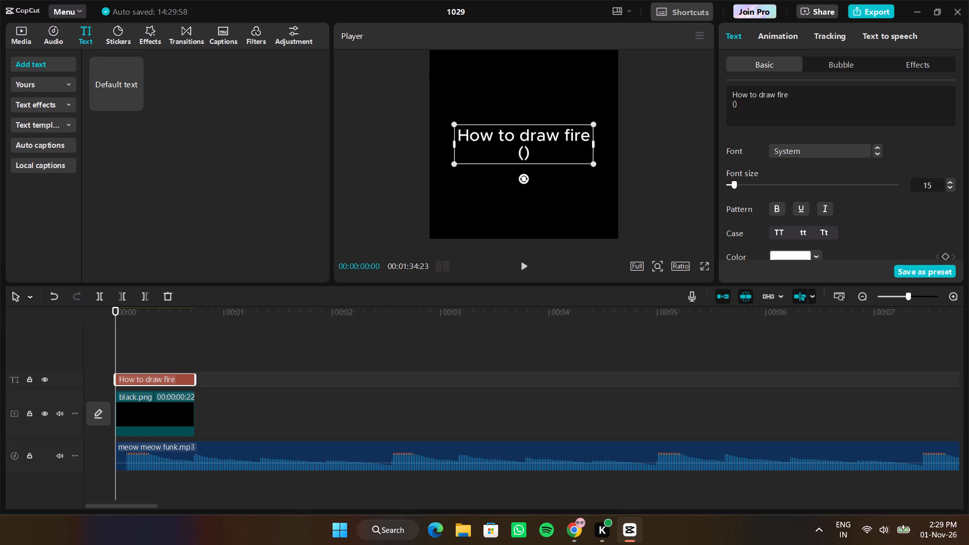
{"action": "type", "text": "Tutoril"}
{"action": "key", "text": "BackSpace"}
{"action": "type", "text": "al"}
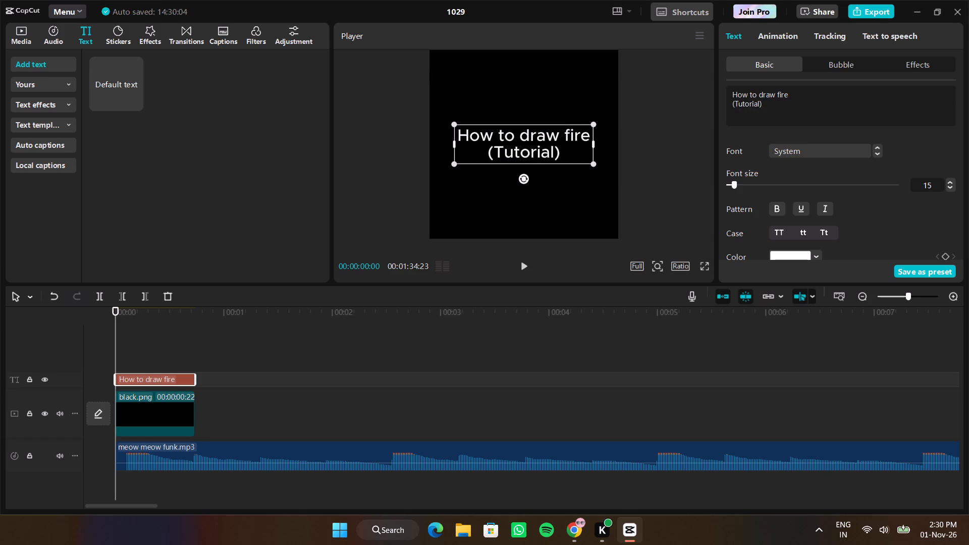
{"action": "key", "text": "Return"}
{"action": "key", "text": "BackSpace"}
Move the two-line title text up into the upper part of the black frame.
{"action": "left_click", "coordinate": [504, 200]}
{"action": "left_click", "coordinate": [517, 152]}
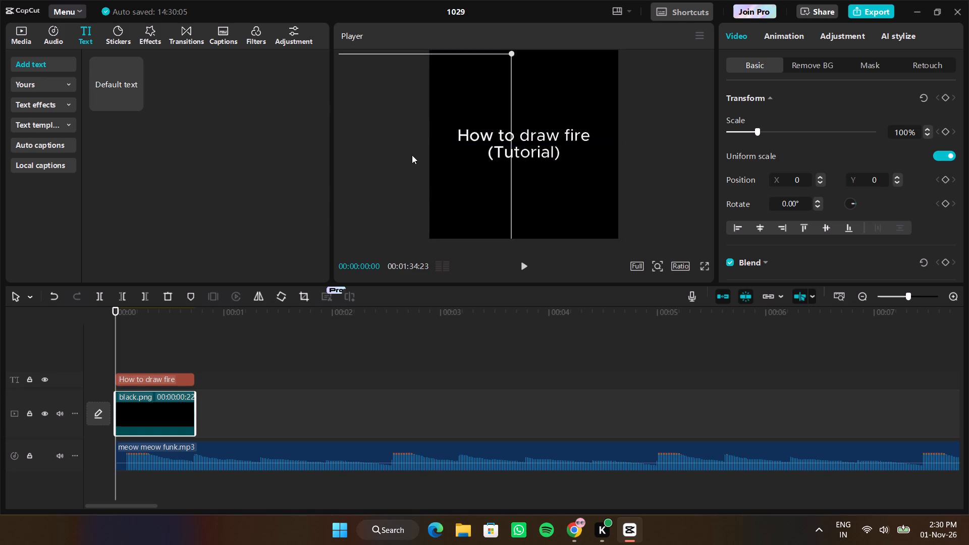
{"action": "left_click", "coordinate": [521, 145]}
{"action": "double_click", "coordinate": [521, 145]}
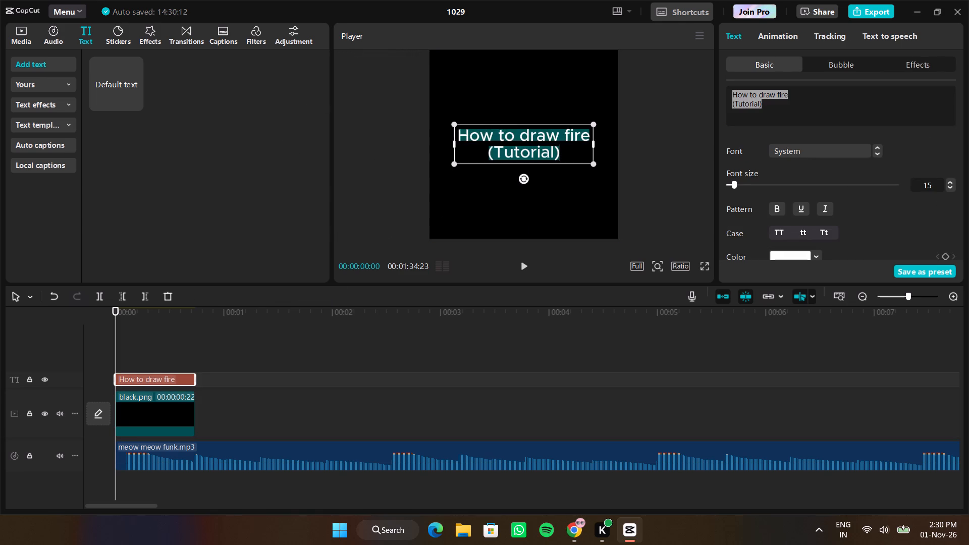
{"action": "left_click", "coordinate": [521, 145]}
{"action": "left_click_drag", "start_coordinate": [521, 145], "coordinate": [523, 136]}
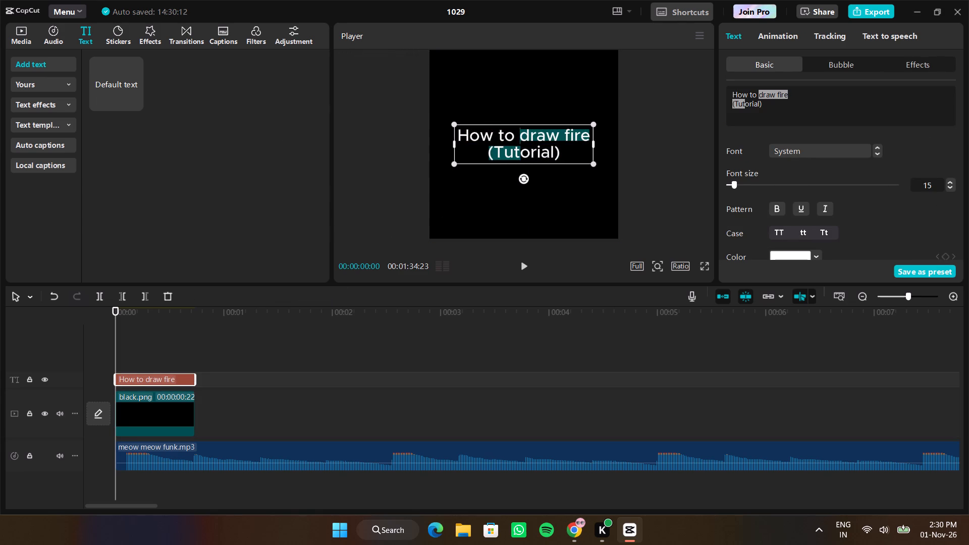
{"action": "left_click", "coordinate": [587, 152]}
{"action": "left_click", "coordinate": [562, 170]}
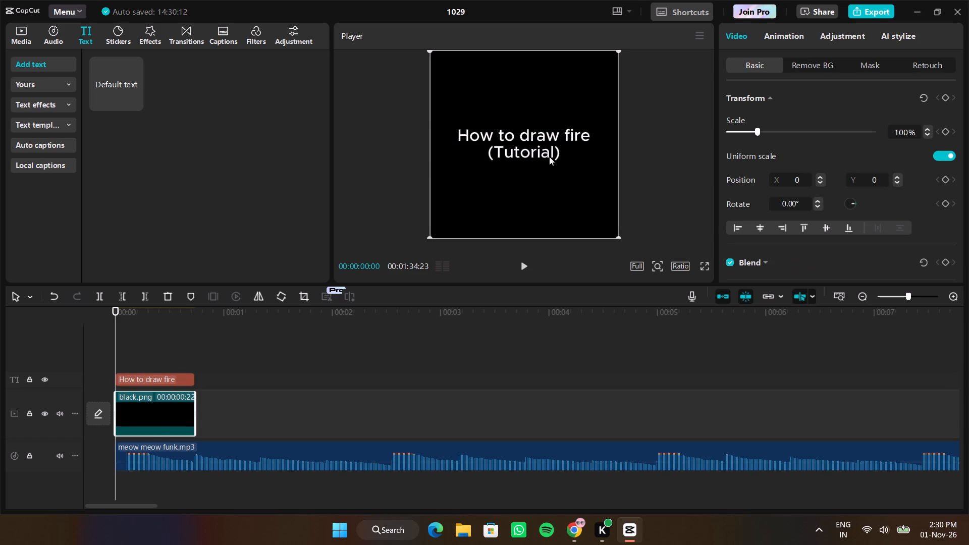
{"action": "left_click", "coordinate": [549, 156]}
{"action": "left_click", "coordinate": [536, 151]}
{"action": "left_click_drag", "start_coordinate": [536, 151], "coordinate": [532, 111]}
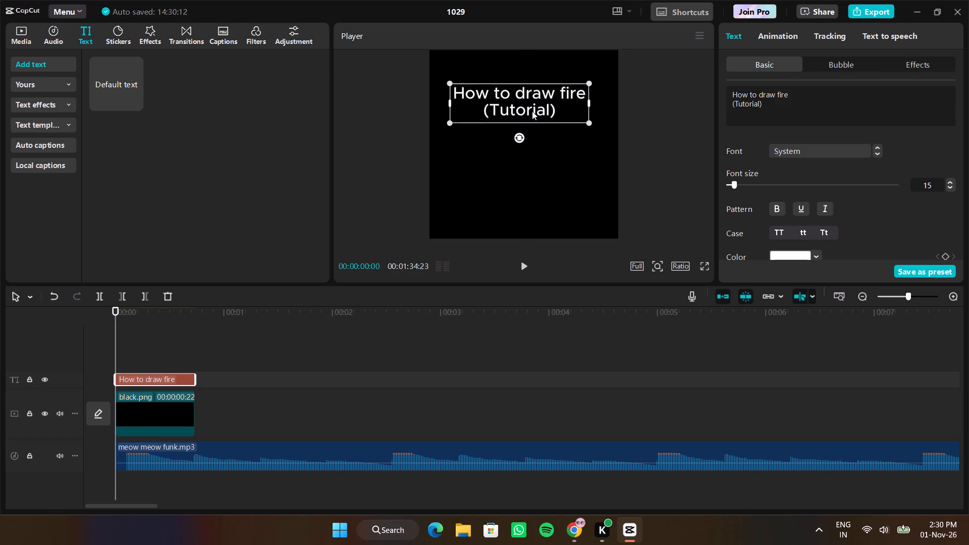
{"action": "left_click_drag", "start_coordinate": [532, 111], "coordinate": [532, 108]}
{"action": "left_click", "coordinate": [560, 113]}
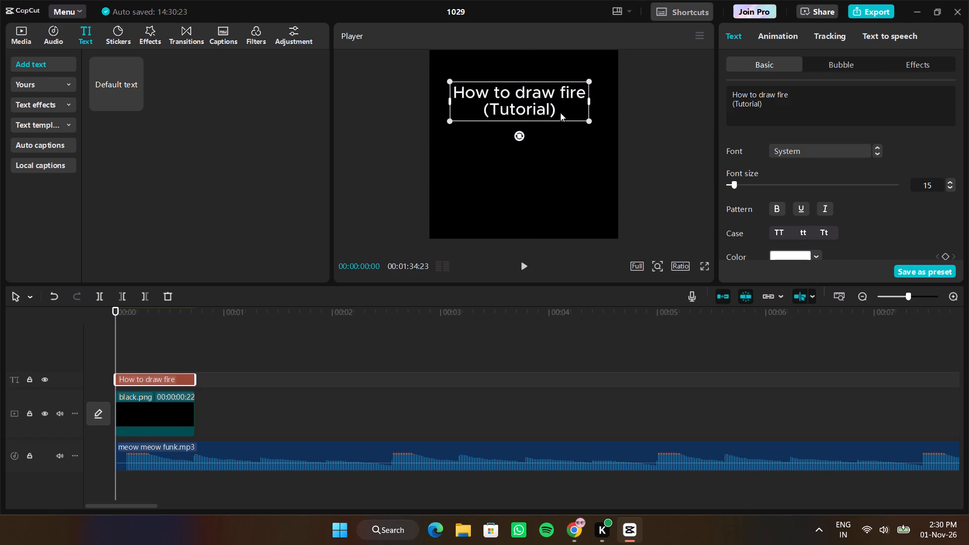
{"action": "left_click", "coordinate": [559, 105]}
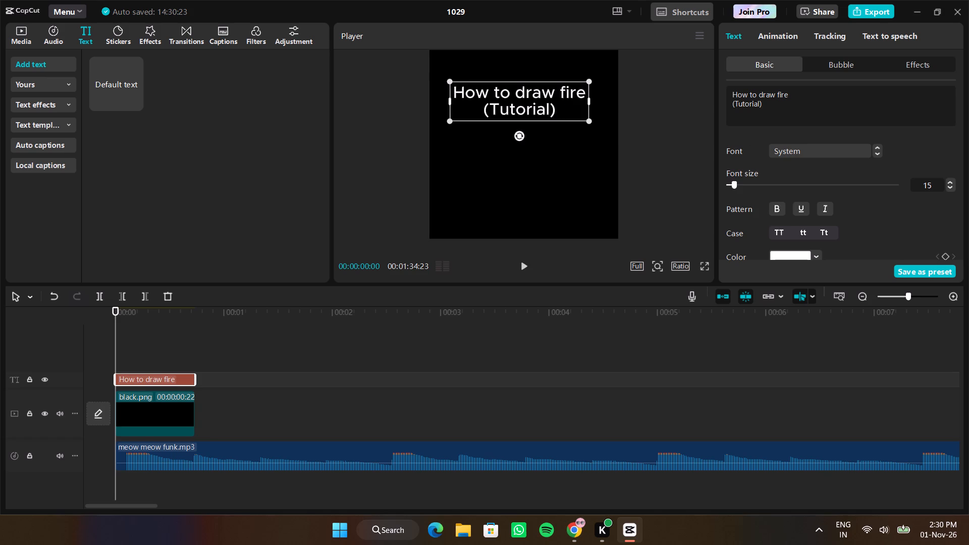
Rework the title text so that three blank lines separate "How to draw fire" from "(Tutorial)".
{"action": "left_click", "coordinate": [765, 114]}
{"action": "key", "text": "BackSpace"}
{"action": "key", "text": "BackSpace"}
{"action": "key", "text": "ctrl+BackSpace"}
{"action": "key", "text": "ctrl+BackSpace"}
{"action": "key", "text": "BackSpace"}
{"action": "key", "text": "BackSpace"}
{"action": "key", "text": "BackSpace"}
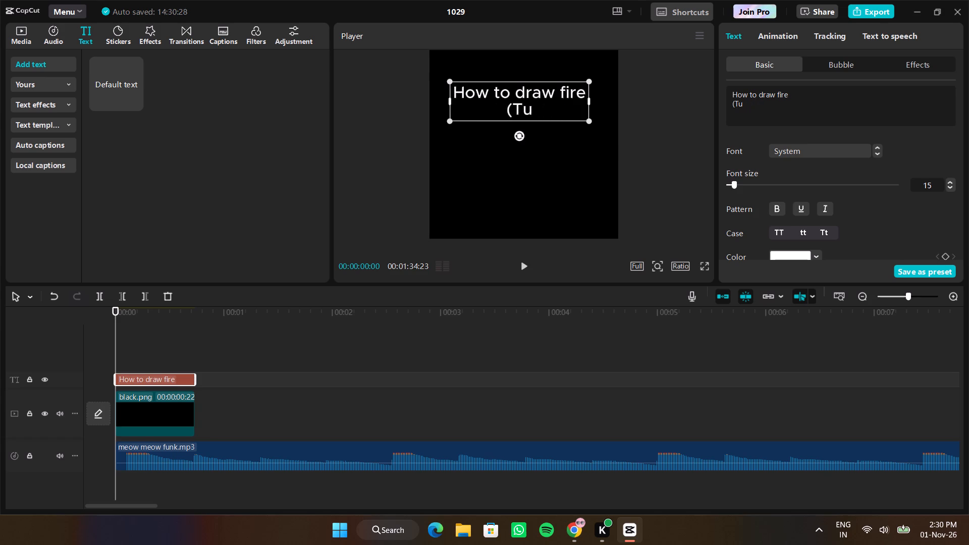
{"action": "key", "text": "BackSpace"}
{"action": "key", "text": "BackSpace"}
{"action": "key", "text": "BackSpace"}
{"action": "key", "text": "Return"}
{"action": "key", "text": "Return"}
{"action": "key", "text": "Return"}
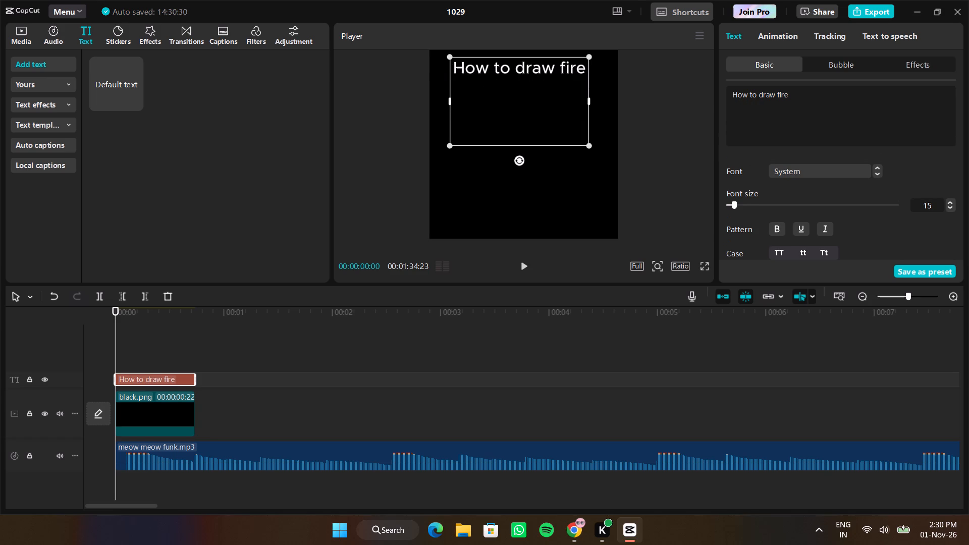
{"action": "type", "text": "()"}
{"action": "key", "text": "Left"}
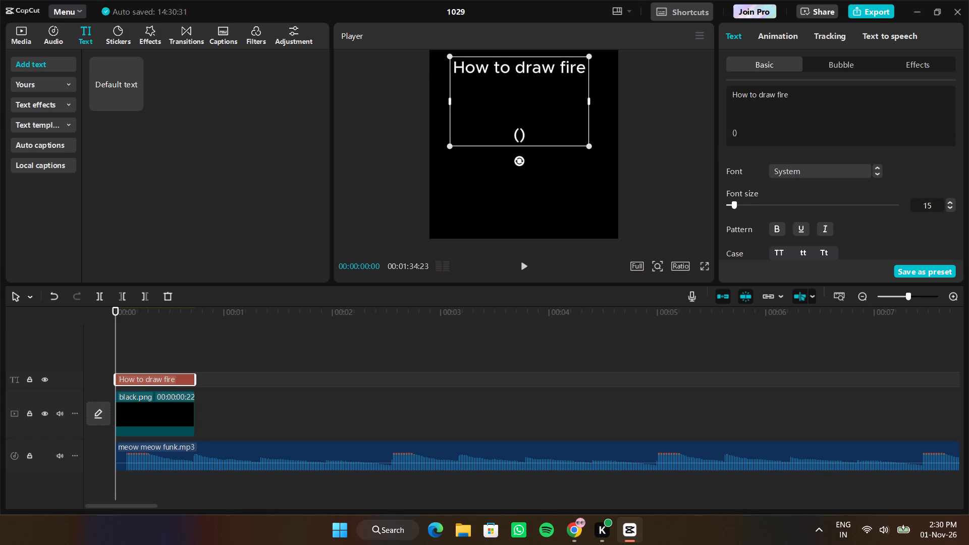
{"action": "type", "text": "tu"}
{"action": "key", "text": "BackSpace"}
{"action": "key", "text": "BackSpace"}
{"action": "type", "text": "Tutorial"}
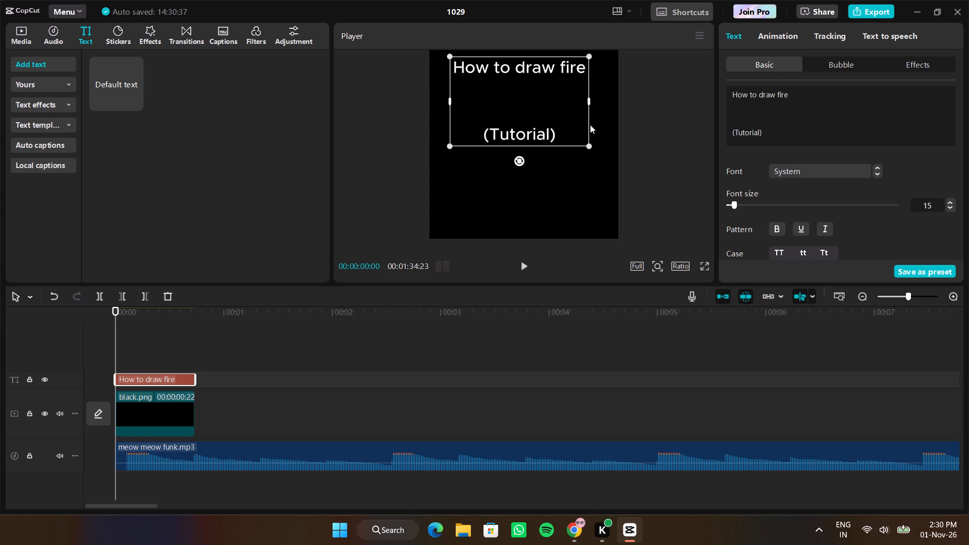
Move the spaced title text down so it is horizontally centred, slightly above the middle of the frame.
{"action": "left_click_drag", "start_coordinate": [545, 110], "coordinate": [545, 156]}
{"action": "left_click_drag", "start_coordinate": [534, 150], "coordinate": [536, 137]}
{"action": "left_click", "coordinate": [418, 154]}
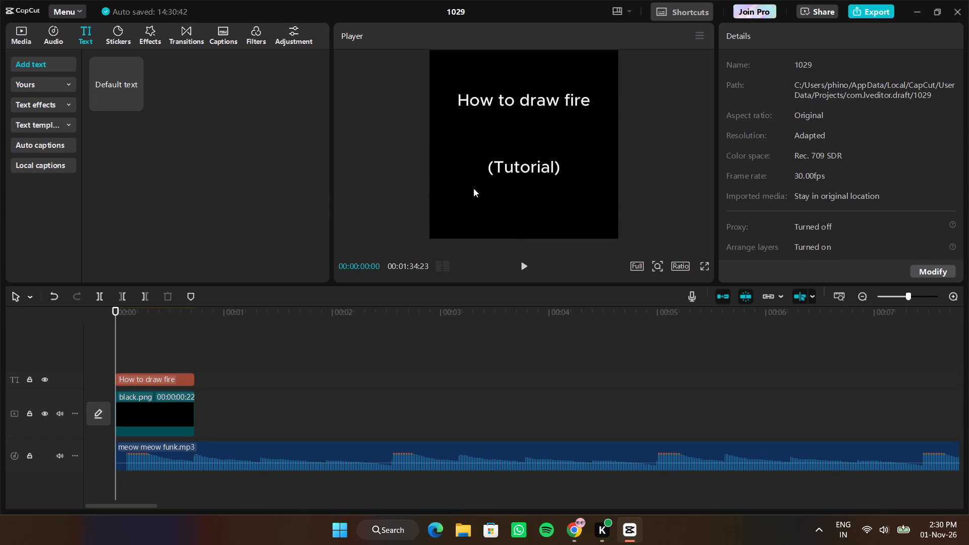
Play the opening several times to check the black clip's length against the beats of the song.
{"action": "key", "text": "space"}
{"action": "key", "text": "space"}
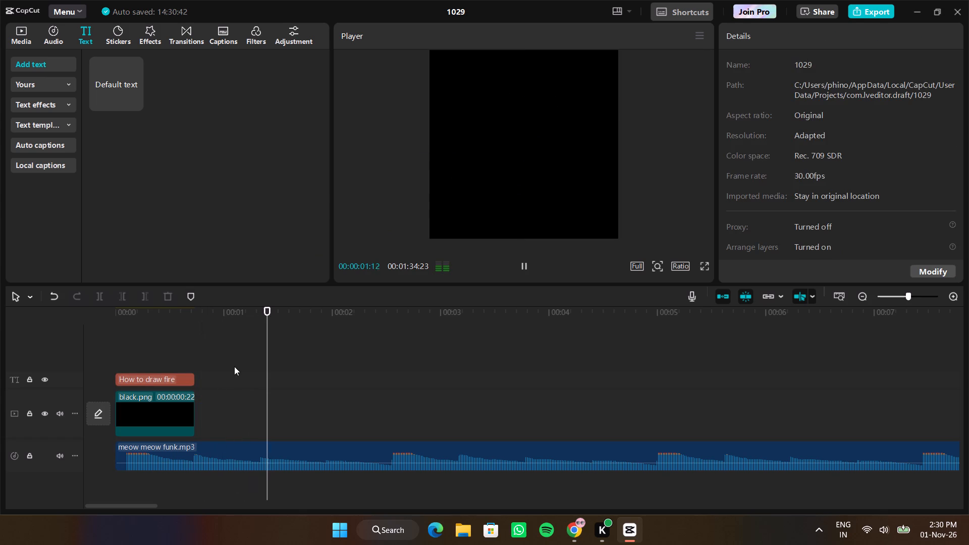
{"action": "key", "text": "space"}
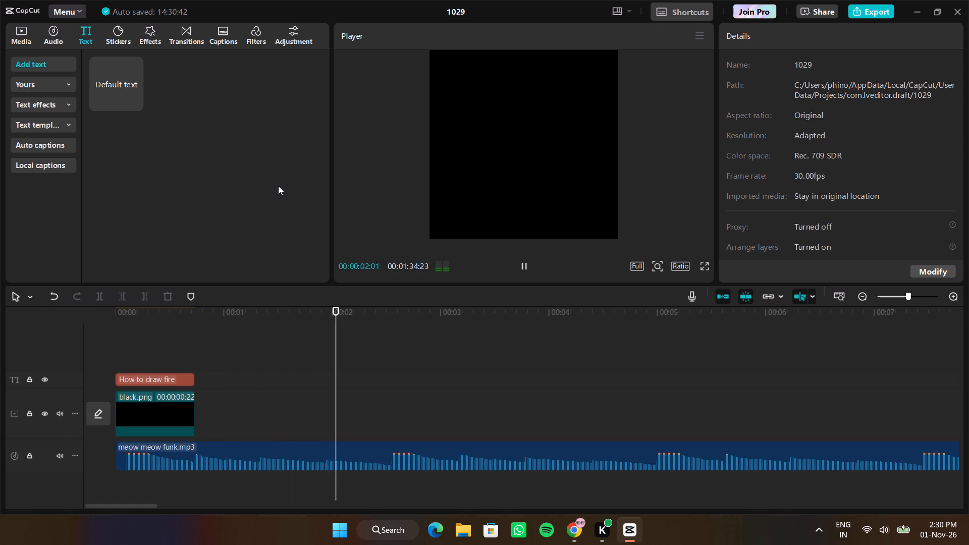
{"action": "key", "text": "space"}
{"action": "key", "text": "space"}
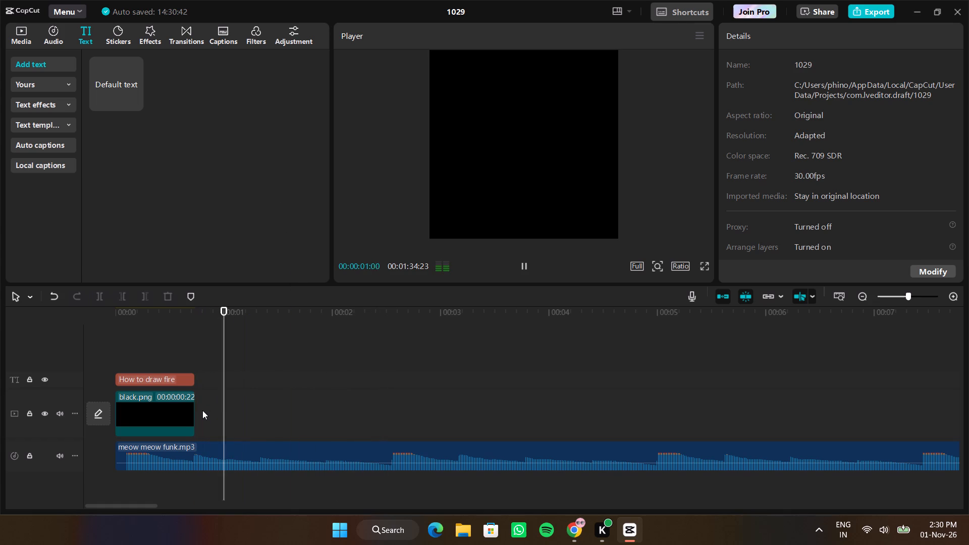
{"action": "key", "text": "space"}
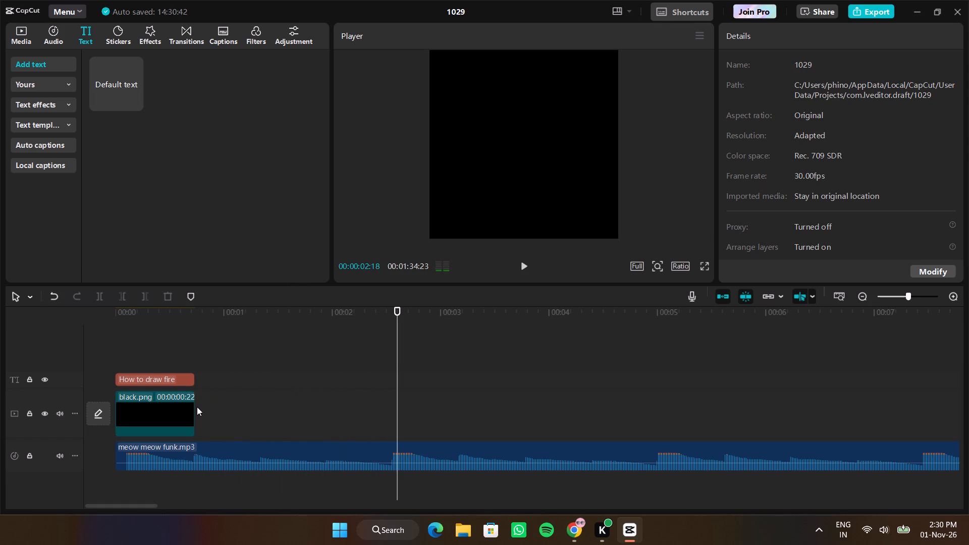
{"action": "key", "text": "space"}
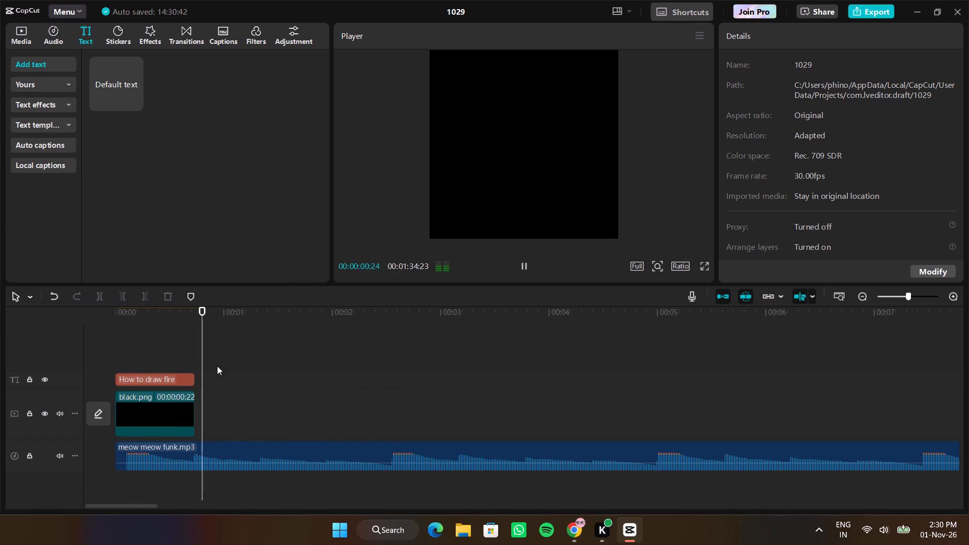
{"action": "key", "text": "space"}
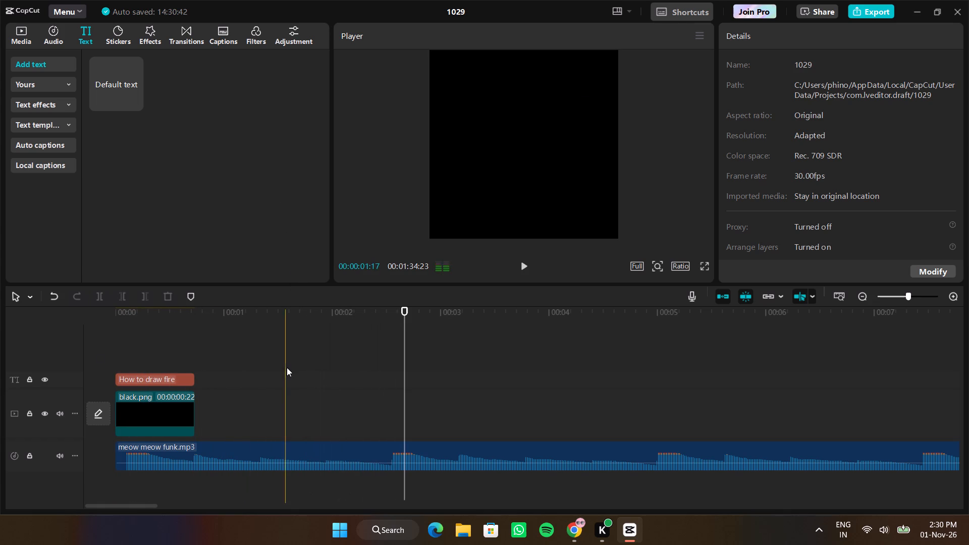
Extend the end of the black.png clip so that it lasts 2 seconds 17 frames.
{"action": "left_click_drag", "start_coordinate": [194, 412], "coordinate": [381, 431]}
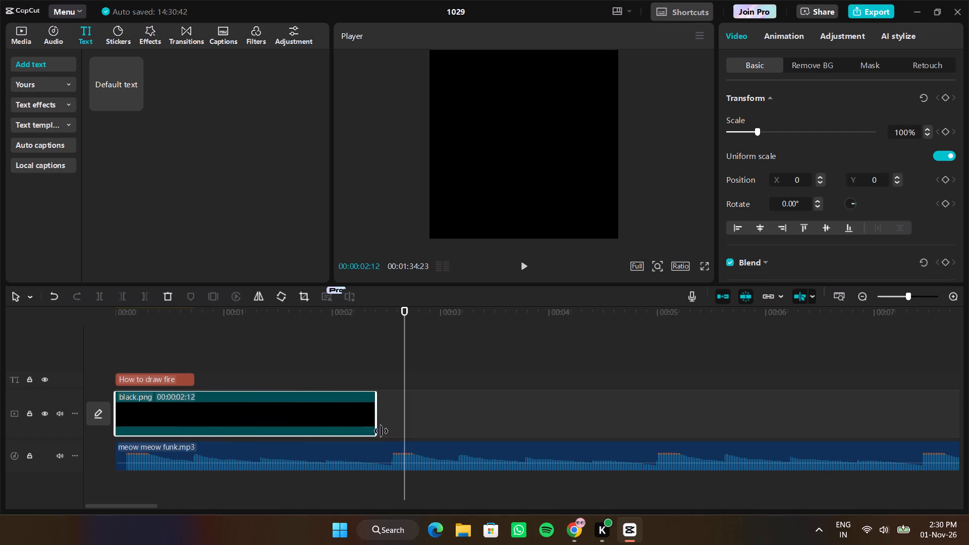
{"action": "left_click_drag", "start_coordinate": [381, 431], "coordinate": [394, 431]}
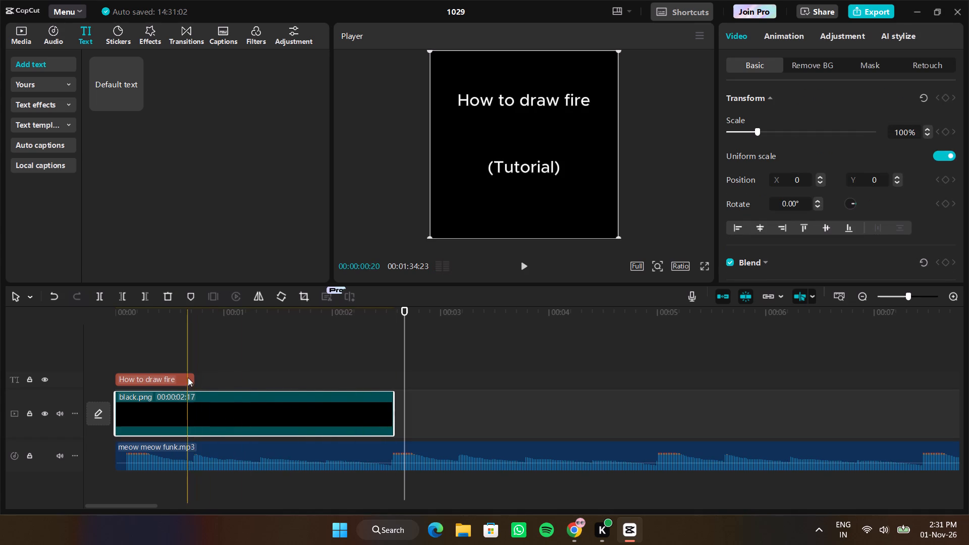
Extend the "How to draw fire" text clip to end together with black.png.
{"action": "left_click_drag", "start_coordinate": [191, 375], "coordinate": [391, 396]}
Play the lengthened opening from the start to check its timing with the song, and return to the beginning.
{"action": "left_click_drag", "start_coordinate": [405, 402], "coordinate": [59, 500]}
{"action": "key", "text": "space"}
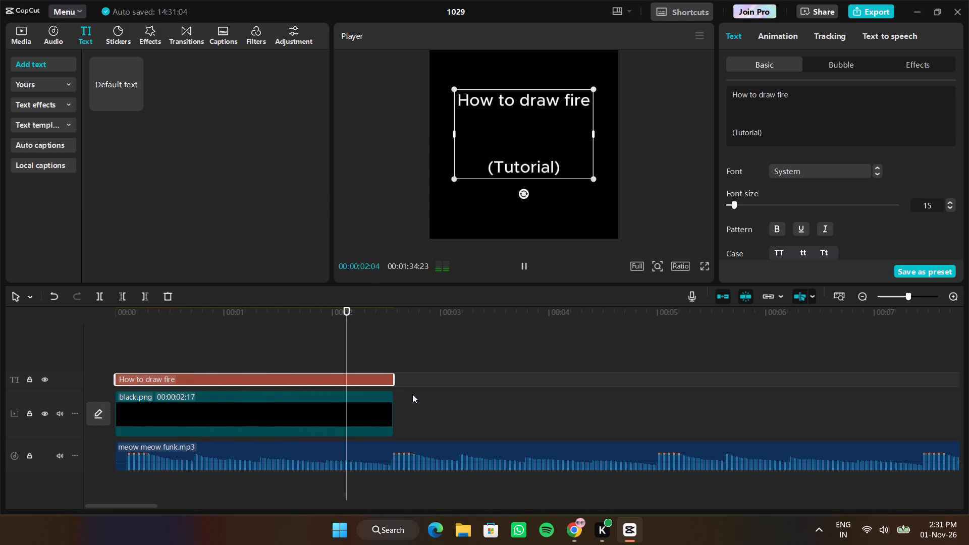
{"action": "key", "text": "space"}
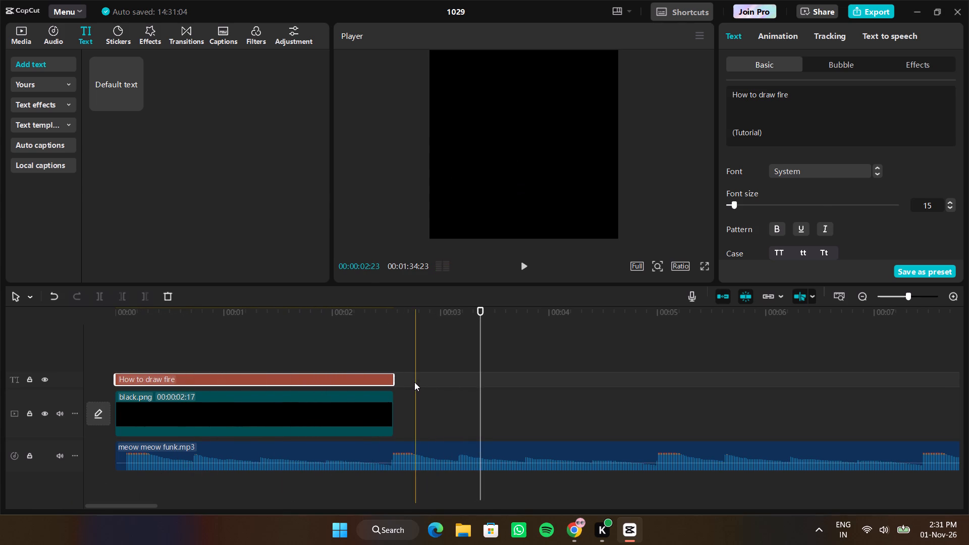
{"action": "left_click", "coordinate": [414, 382]}
{"action": "left_click_drag", "start_coordinate": [416, 380], "coordinate": [0, 529]}
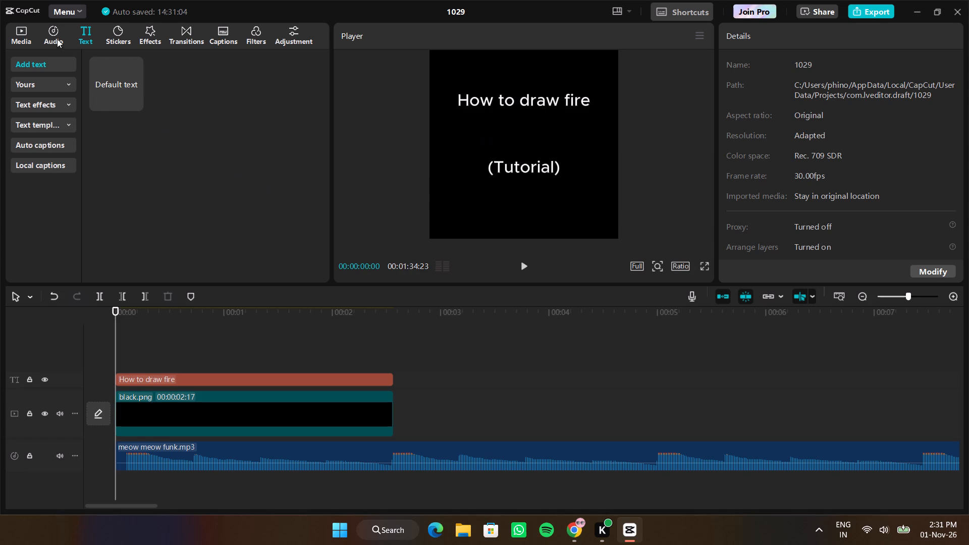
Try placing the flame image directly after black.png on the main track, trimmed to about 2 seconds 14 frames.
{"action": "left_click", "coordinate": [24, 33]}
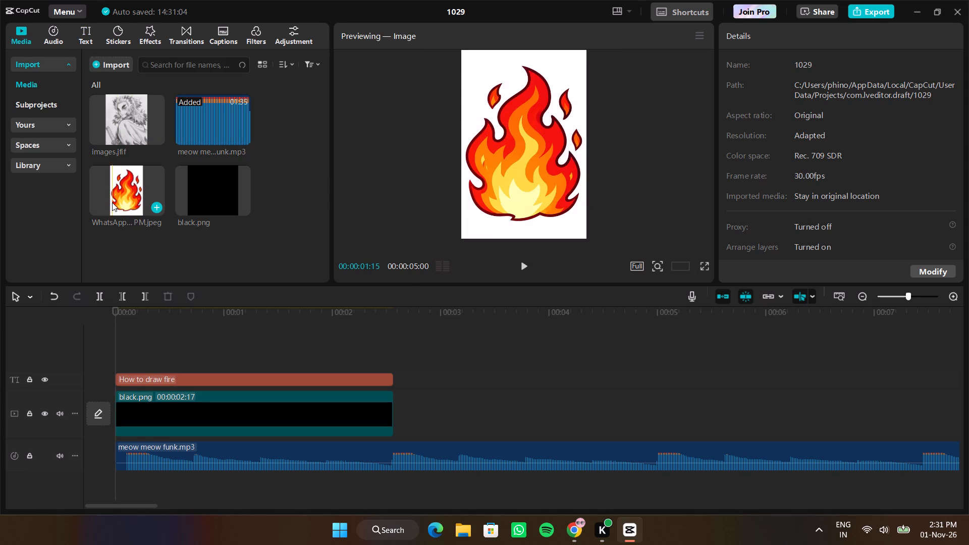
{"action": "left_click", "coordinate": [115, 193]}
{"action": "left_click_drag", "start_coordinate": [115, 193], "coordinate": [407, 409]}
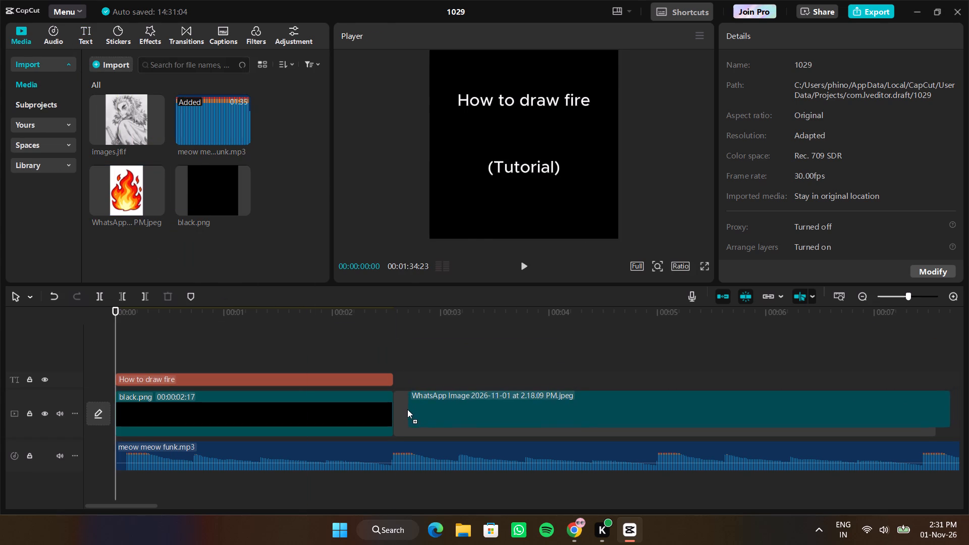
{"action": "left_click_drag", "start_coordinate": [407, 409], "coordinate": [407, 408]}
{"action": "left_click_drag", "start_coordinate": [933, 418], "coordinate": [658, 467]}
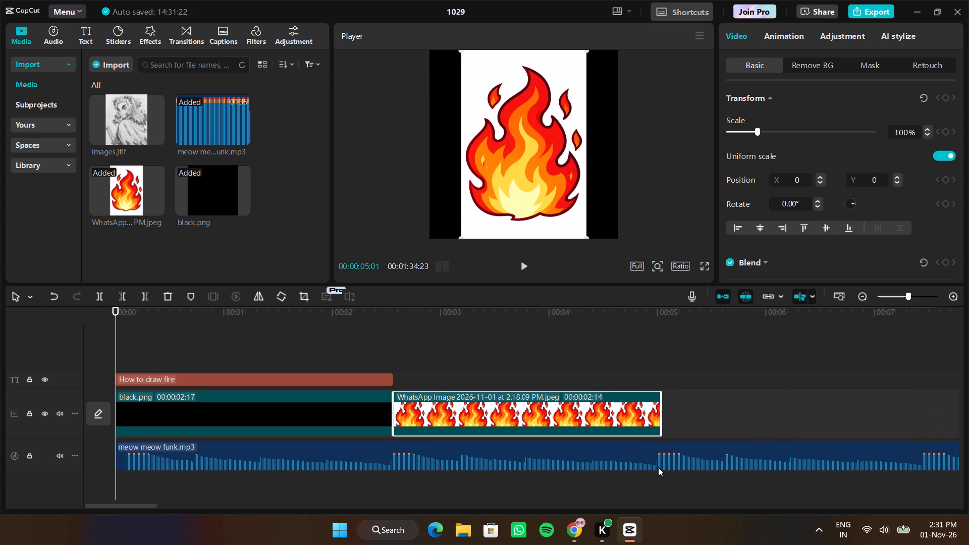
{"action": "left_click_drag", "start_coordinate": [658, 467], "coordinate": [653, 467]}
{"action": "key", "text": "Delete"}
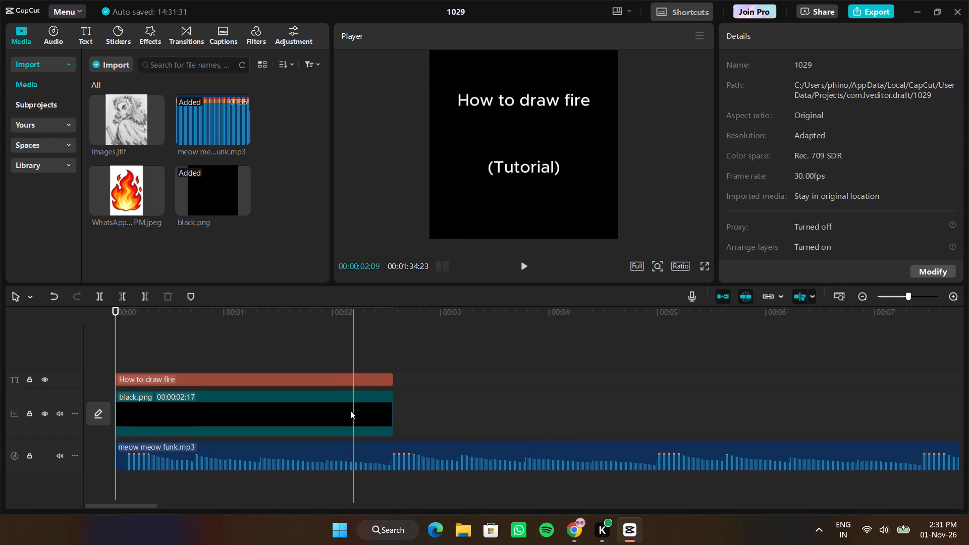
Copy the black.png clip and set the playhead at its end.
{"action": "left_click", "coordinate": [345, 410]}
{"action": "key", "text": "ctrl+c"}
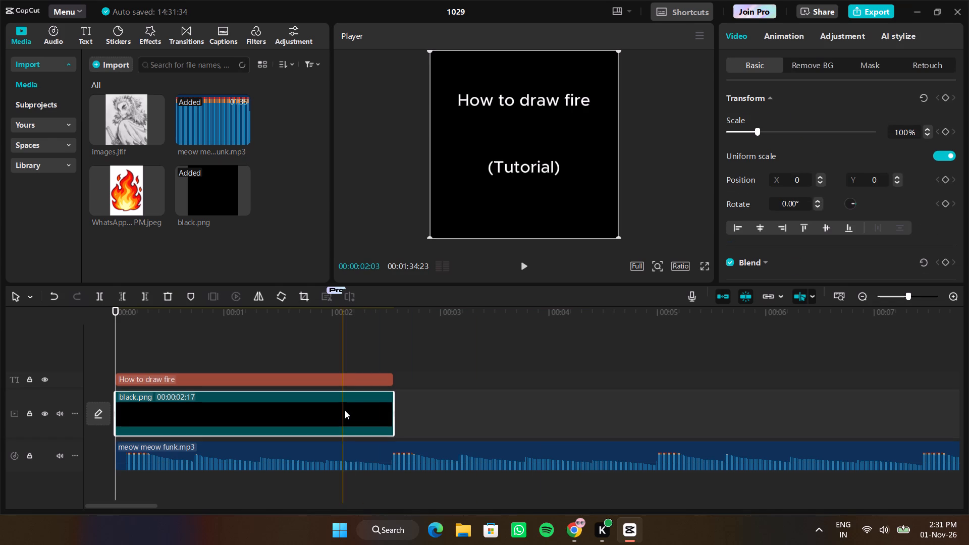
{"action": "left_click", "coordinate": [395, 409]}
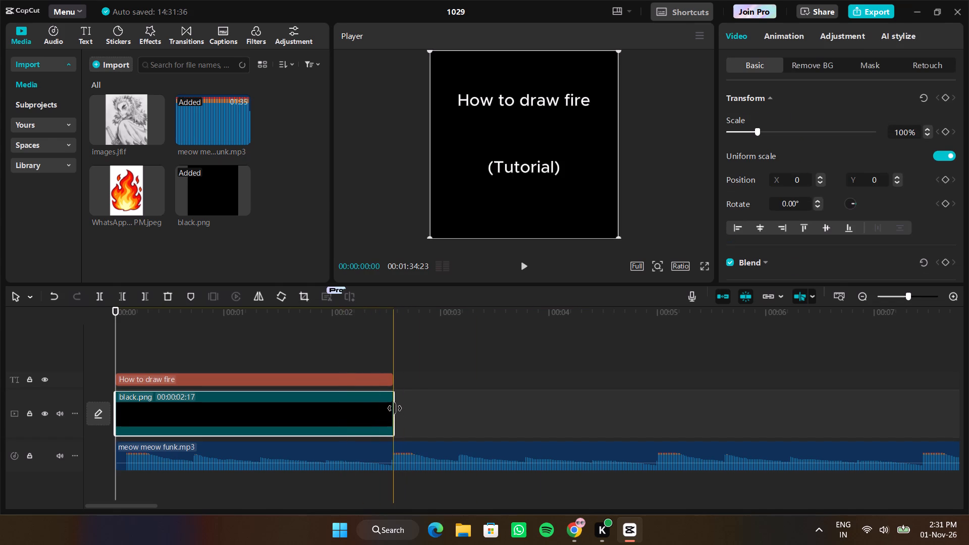
Paste the copied black.png clip and place it on the main track directly after the first black.png.
{"action": "left_click", "coordinate": [393, 355]}
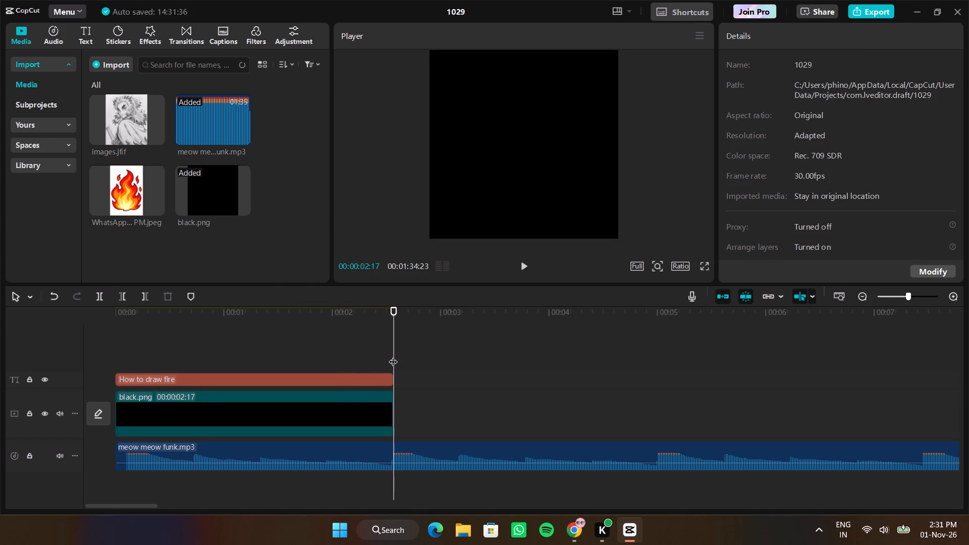
{"action": "key", "text": "ctrl+v"}
{"action": "left_click_drag", "start_coordinate": [417, 384], "coordinate": [421, 396]}
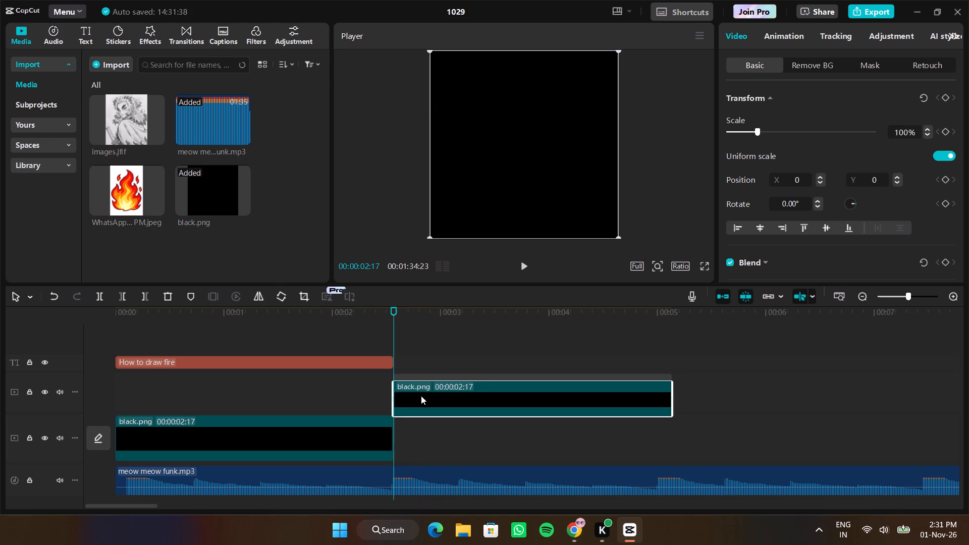
{"action": "left_click_drag", "start_coordinate": [421, 396], "coordinate": [421, 436]}
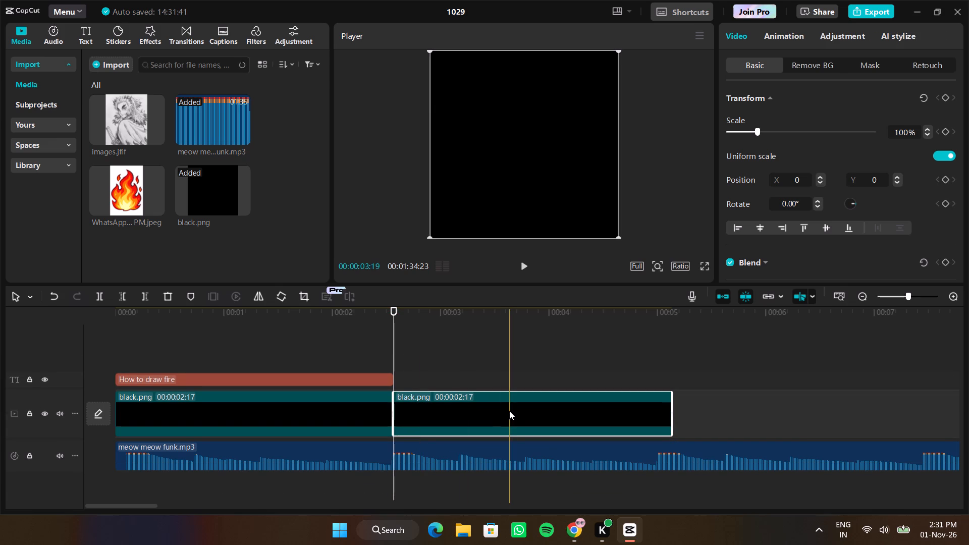
{"action": "left_click_drag", "start_coordinate": [509, 411], "coordinate": [502, 413]}
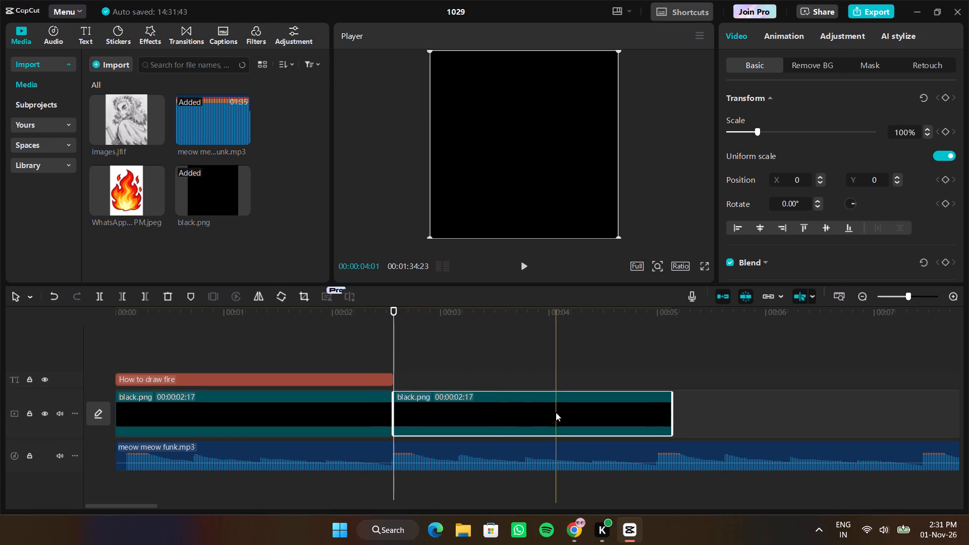
Replace the second black.png clip with the flame WhatsApp image from the rengoku drawing edit folder, keeping the original video effect.
{"action": "left_click", "coordinate": [530, 409]}
{"action": "right_click", "coordinate": [530, 409]}
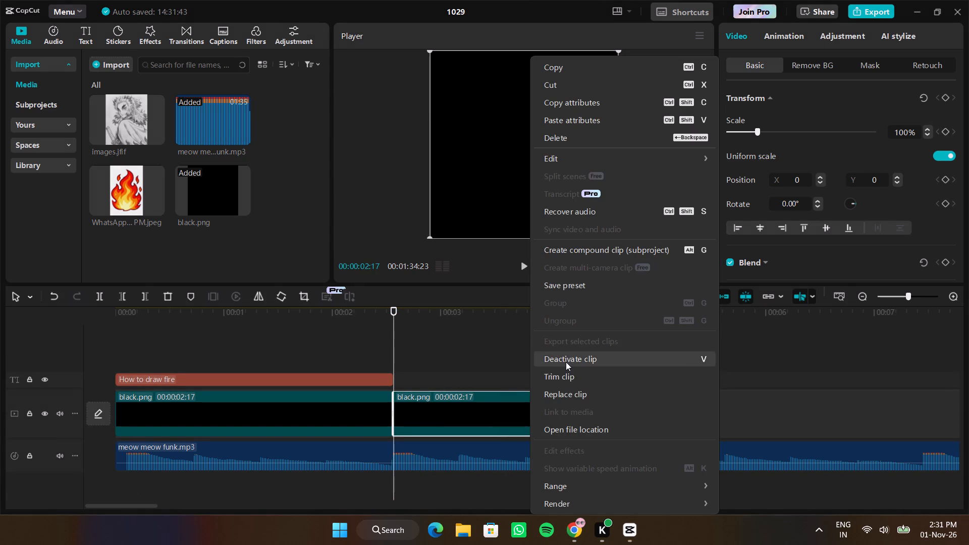
{"action": "left_click", "coordinate": [561, 392]}
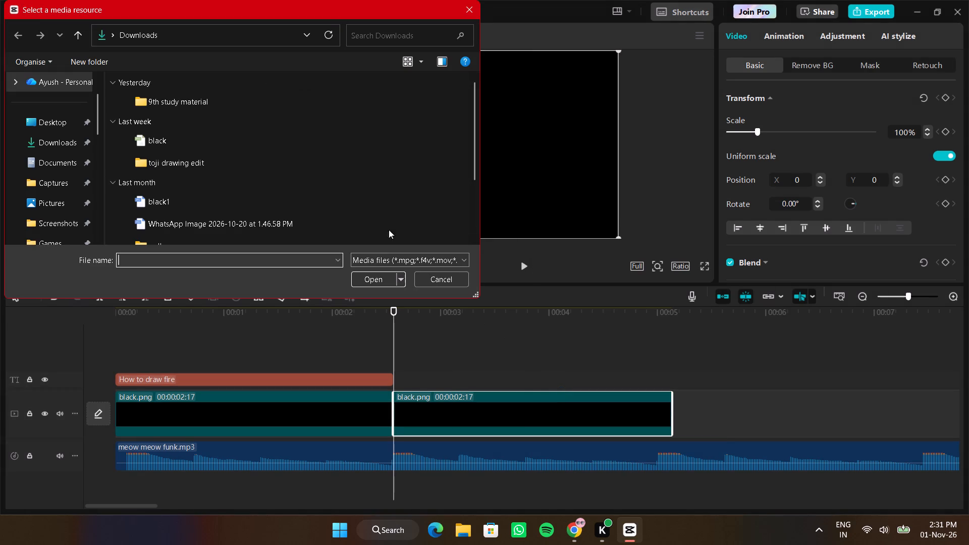
{"action": "left_click", "coordinate": [60, 123]}
{"action": "scroll", "coordinate": [170, 152], "scroll_direction": "down", "scroll_amount": 2}
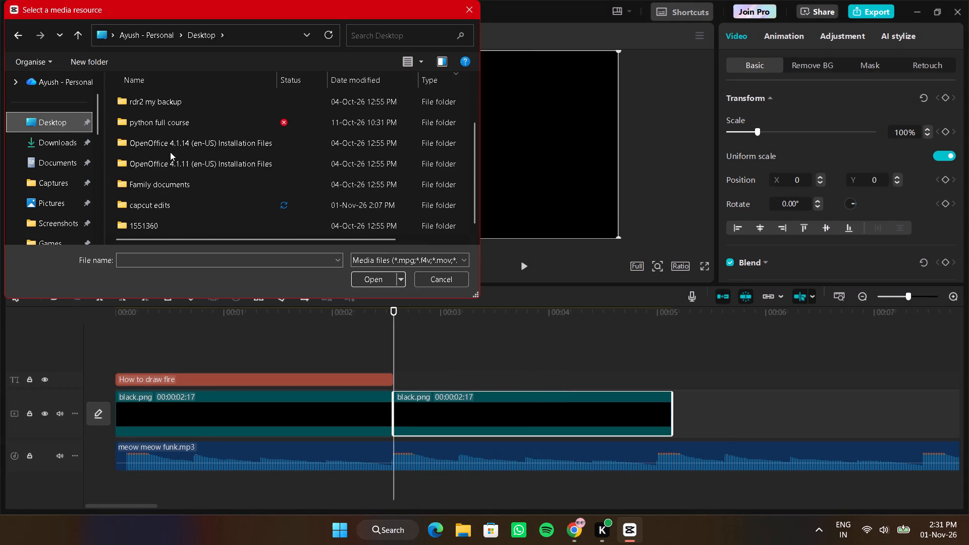
{"action": "scroll", "coordinate": [170, 152], "scroll_direction": "down", "scroll_amount": 8}
{"action": "double_click", "coordinate": [169, 207]}
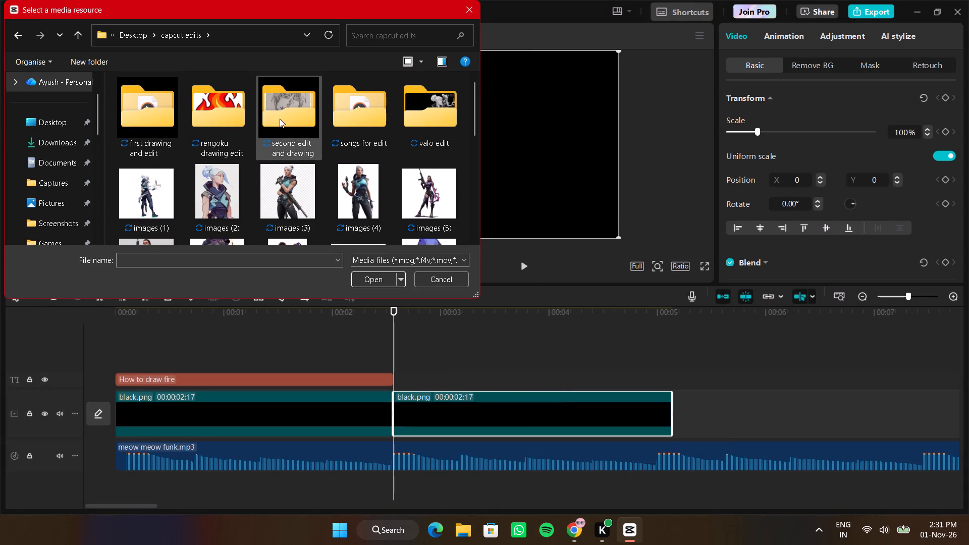
{"action": "double_click", "coordinate": [248, 112]}
{"action": "left_click", "coordinate": [227, 118]}
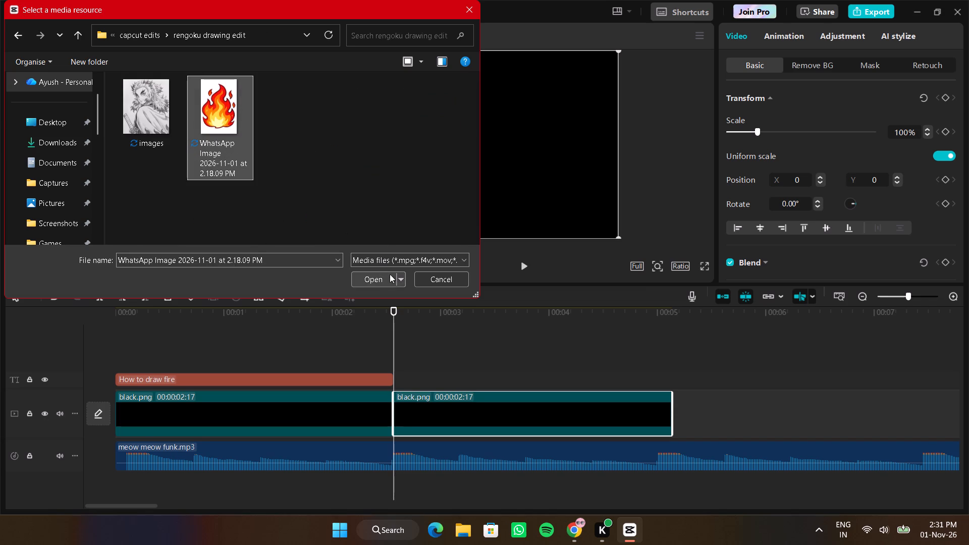
{"action": "left_click", "coordinate": [388, 279]}
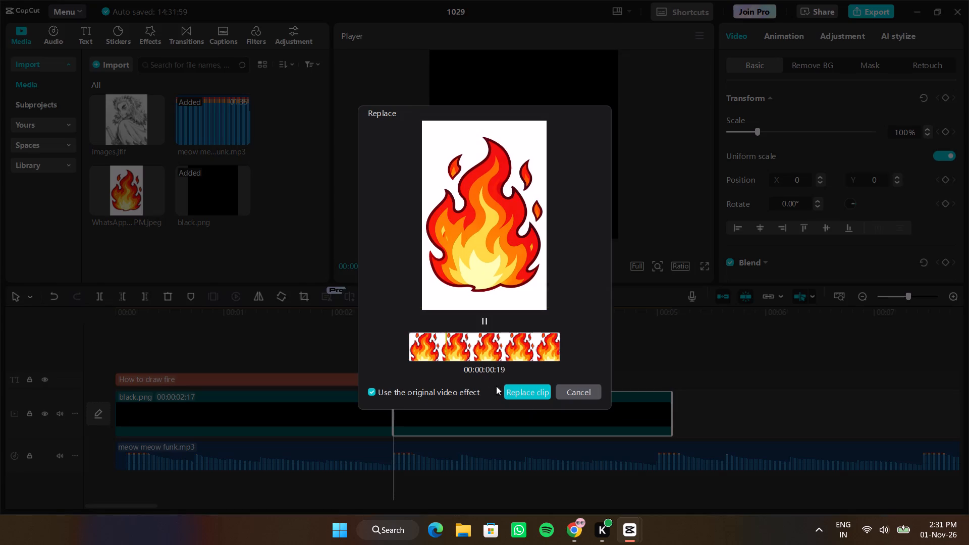
{"action": "left_click", "coordinate": [524, 393]}
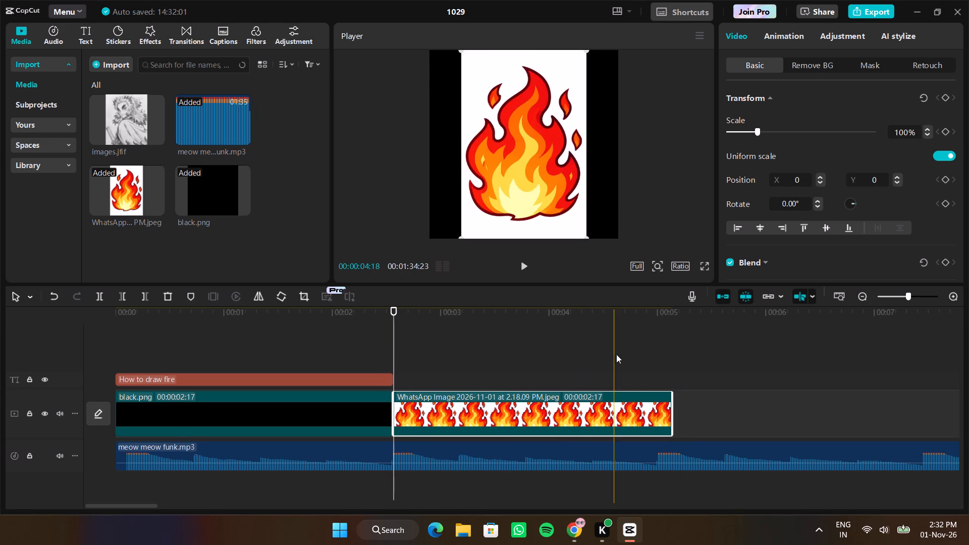
Trim the end of the flame image clip to 2 seconds 13 frames, matching the song's next beat.
{"action": "left_click_drag", "start_coordinate": [672, 416], "coordinate": [665, 416]}
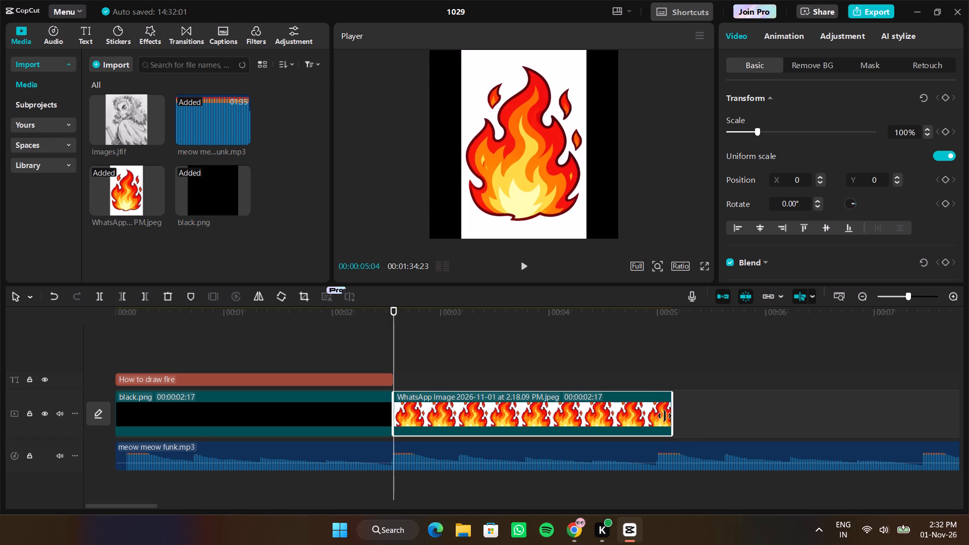
{"action": "left_click_drag", "start_coordinate": [665, 416], "coordinate": [655, 417]}
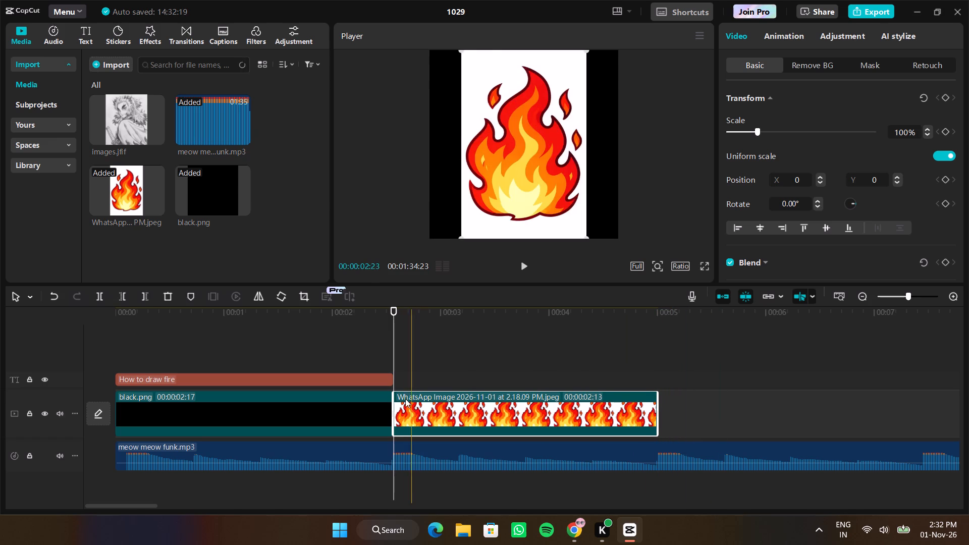
Play the edit from the start to check the flame clip's timing against the song.
{"action": "left_click_drag", "start_coordinate": [390, 352], "coordinate": [12, 504]}
{"action": "key", "text": "space"}
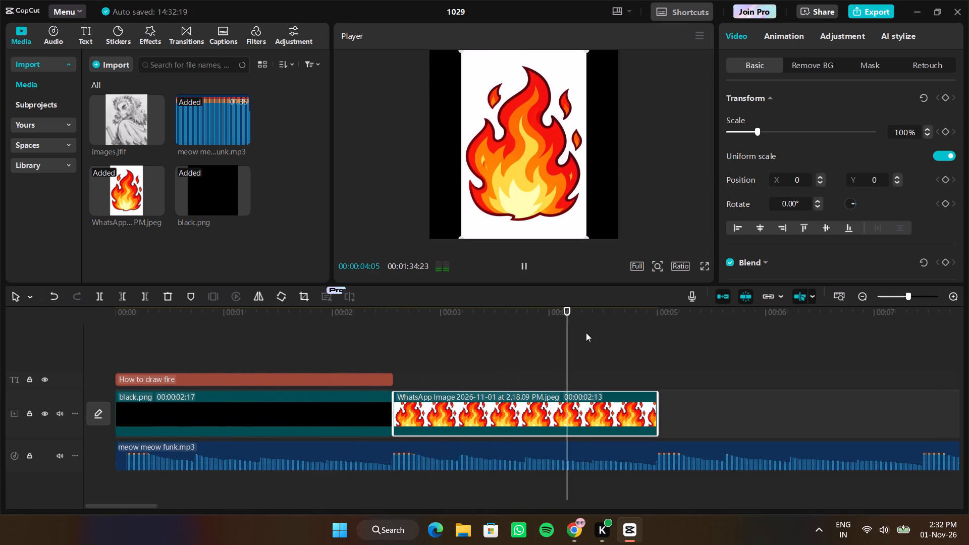
Stop playback and add a default text clip from the flame clip's start, trimmed to the flame clip's end.
{"action": "key", "text": "space"}
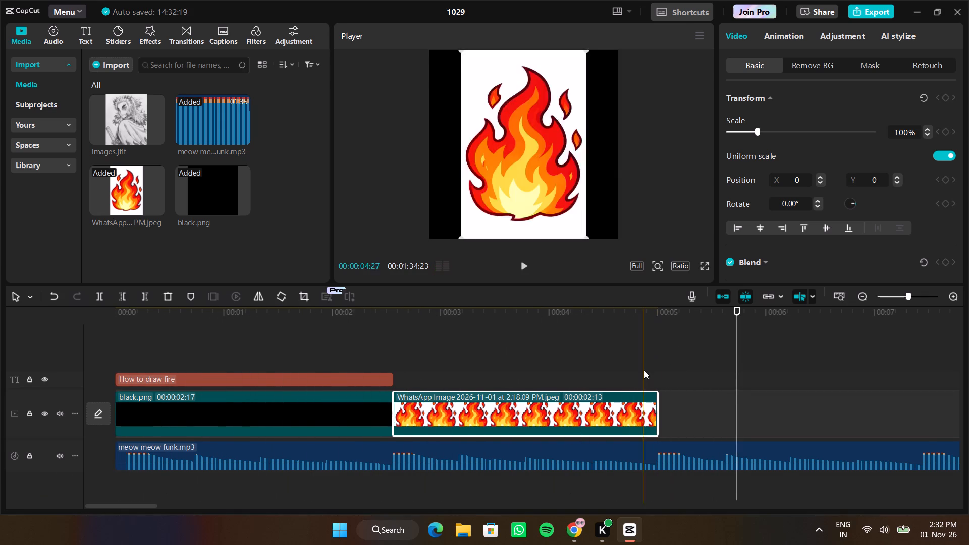
{"action": "left_click_drag", "start_coordinate": [737, 380], "coordinate": [388, 394]}
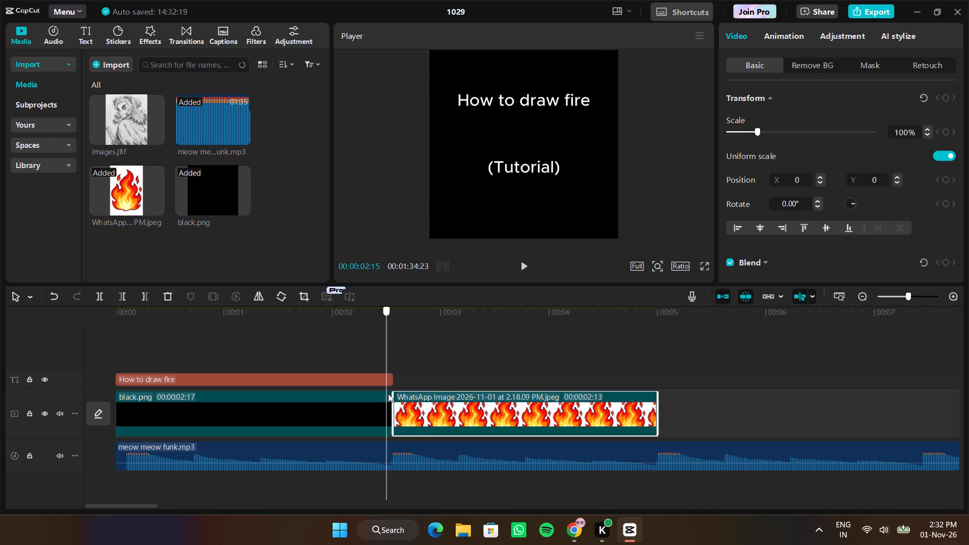
{"action": "left_click_drag", "start_coordinate": [388, 394], "coordinate": [390, 393]}
{"action": "left_click", "coordinate": [91, 35]}
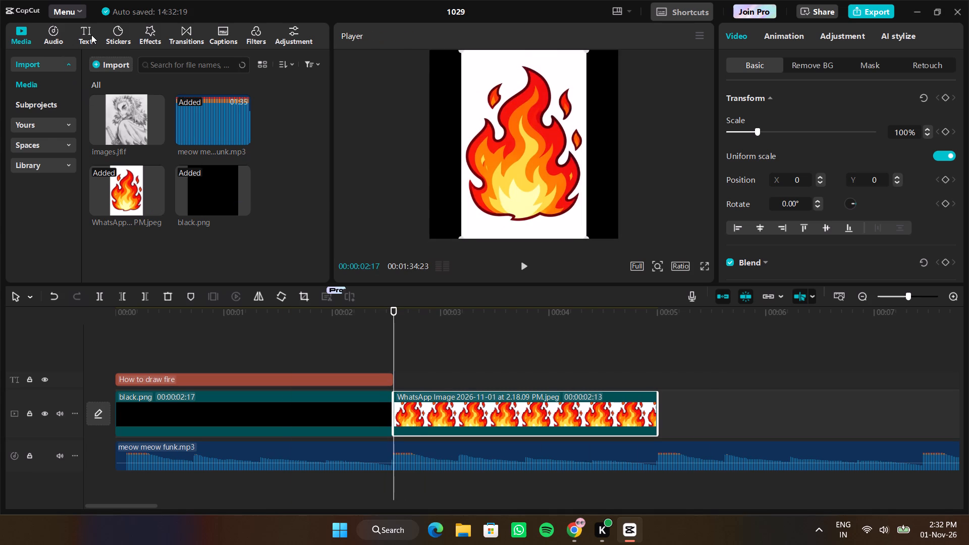
{"action": "left_click", "coordinate": [132, 100]}
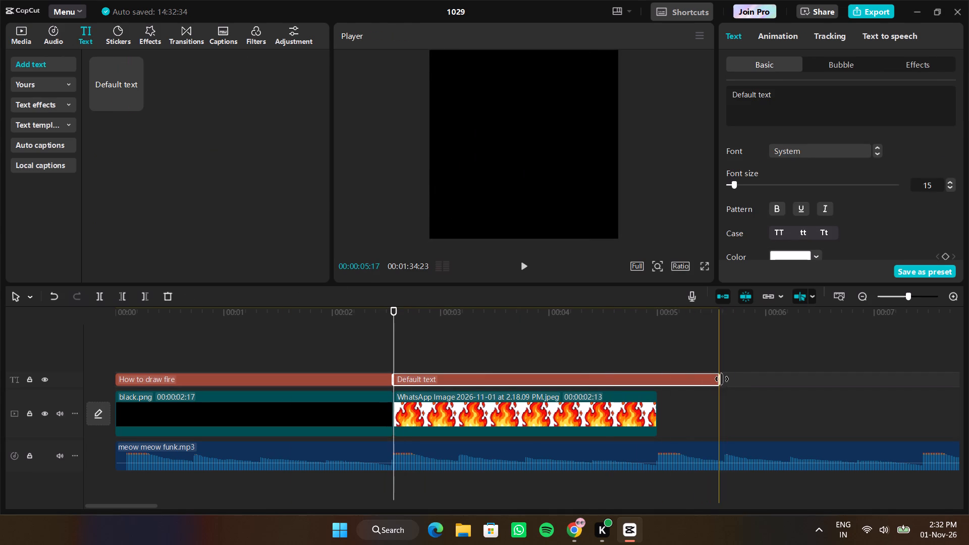
{"action": "left_click_drag", "start_coordinate": [721, 379], "coordinate": [658, 382]}
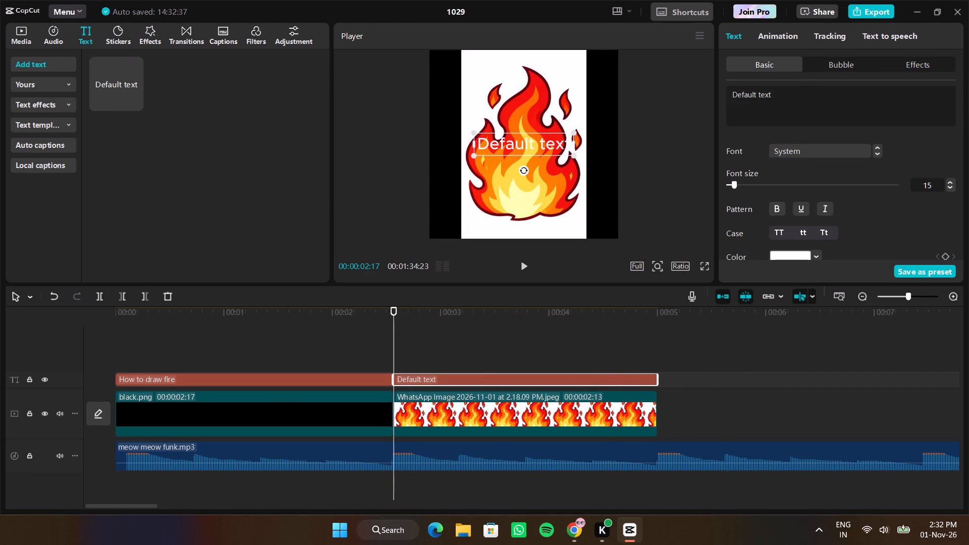
Replace the new text clip's wording with "First find a reference photo".
{"action": "left_click", "coordinate": [781, 94]}
{"action": "key", "text": "BackSpace"}
{"action": "key", "text": "BackSpace"}
{"action": "key", "text": "BackSpace"}
{"action": "key", "text": "BackSpace"}
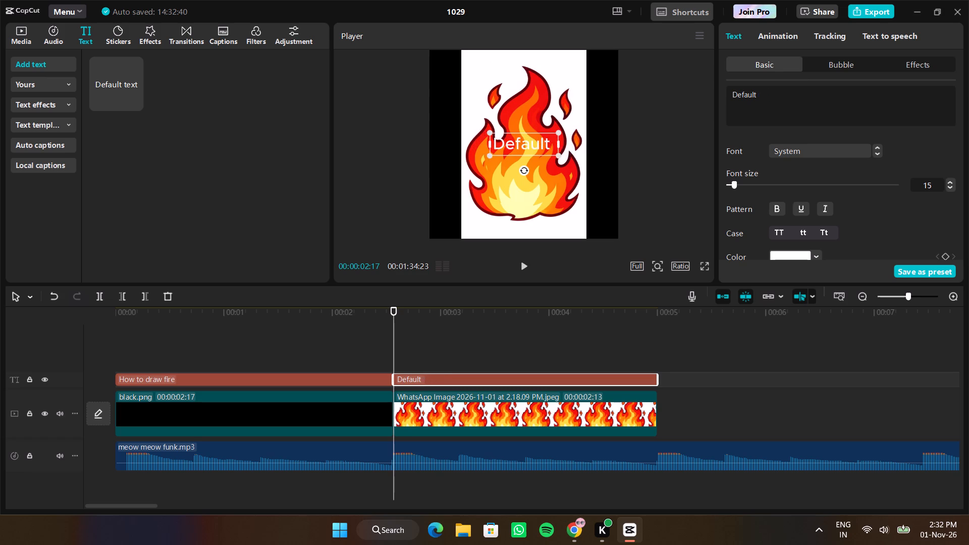
{"action": "key", "text": "BackSpace"}
{"action": "key", "text": "BackSpace"}
{"action": "key", "text": "BackSpace"}
{"action": "key", "text": "BackSpace"}
{"action": "key", "text": "BackSpace"}
{"action": "key", "text": "BackSpace"}
{"action": "key", "text": "BackSpace"}
{"action": "key", "text": "BackSpace"}
{"action": "key", "text": "BackSpace"}
{"action": "type", "text": "Firaat"}
{"action": "key", "text": "BackSpace"}
{"action": "key", "text": "BackSpace"}
{"action": "key", "text": "BackSpace"}
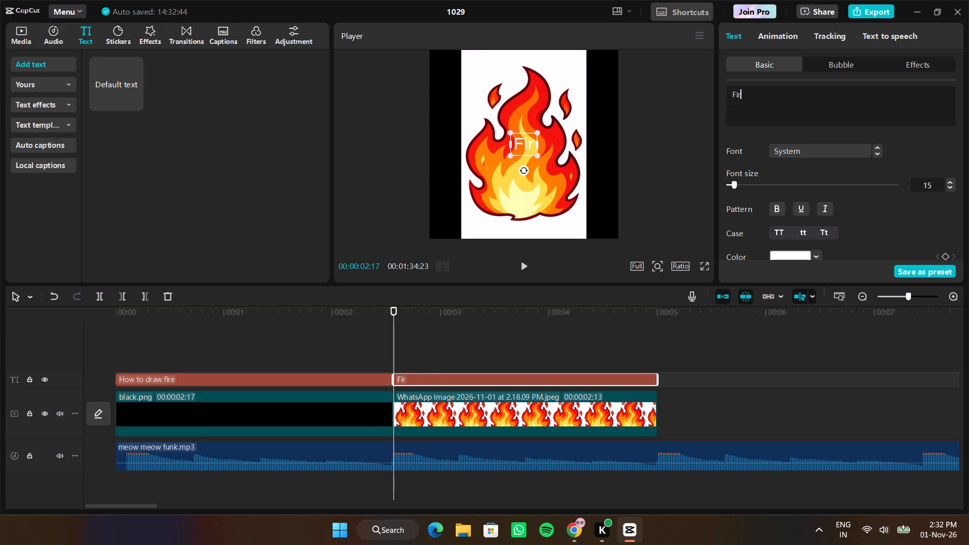
{"action": "type", "text": "st find a reference photo"}
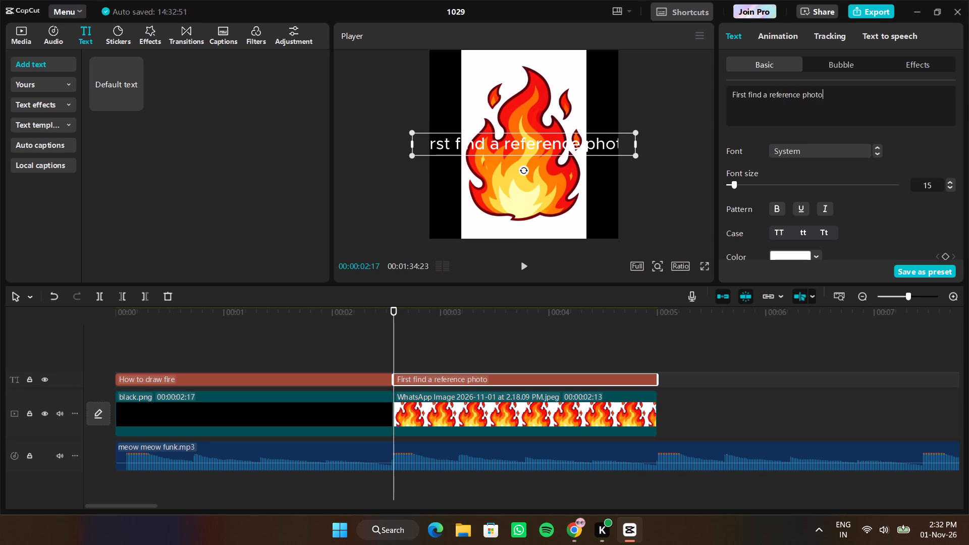
Set the project's aspect ratio to 16:9.
{"action": "left_click", "coordinate": [685, 263]}
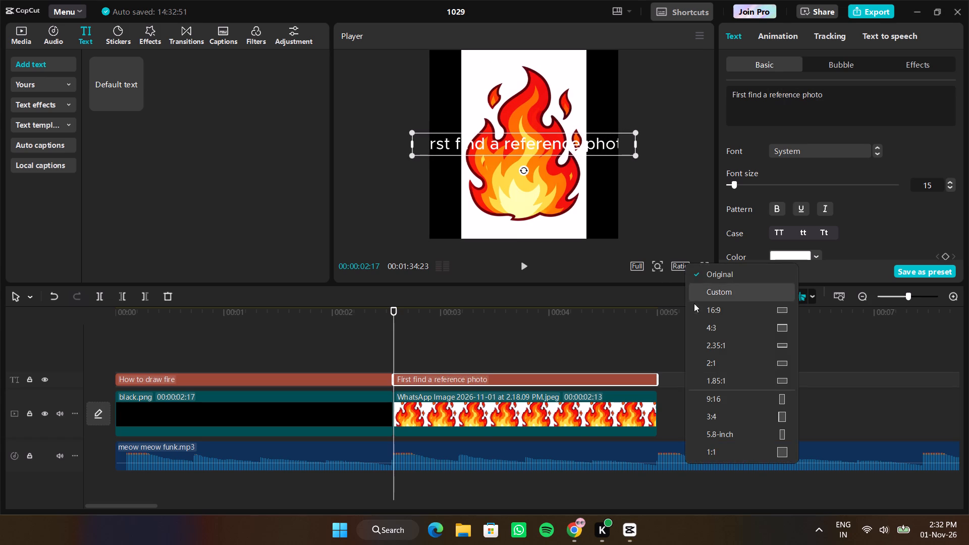
{"action": "left_click", "coordinate": [704, 315]}
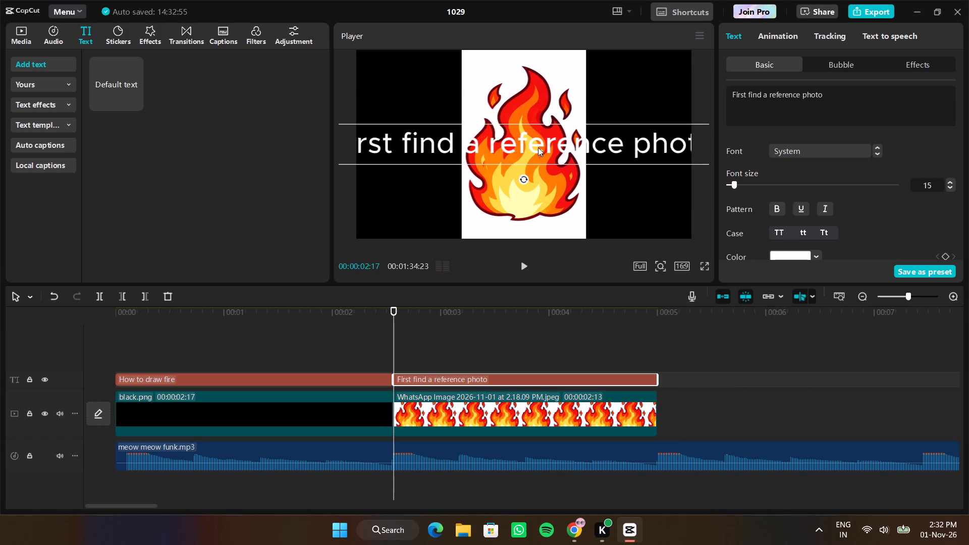
Scale down the "First find a reference photo" caption to fit within the frame width and centre it over the flame image.
{"action": "left_click", "coordinate": [538, 147]}
{"action": "left_click_drag", "start_coordinate": [618, 135], "coordinate": [522, 135]}
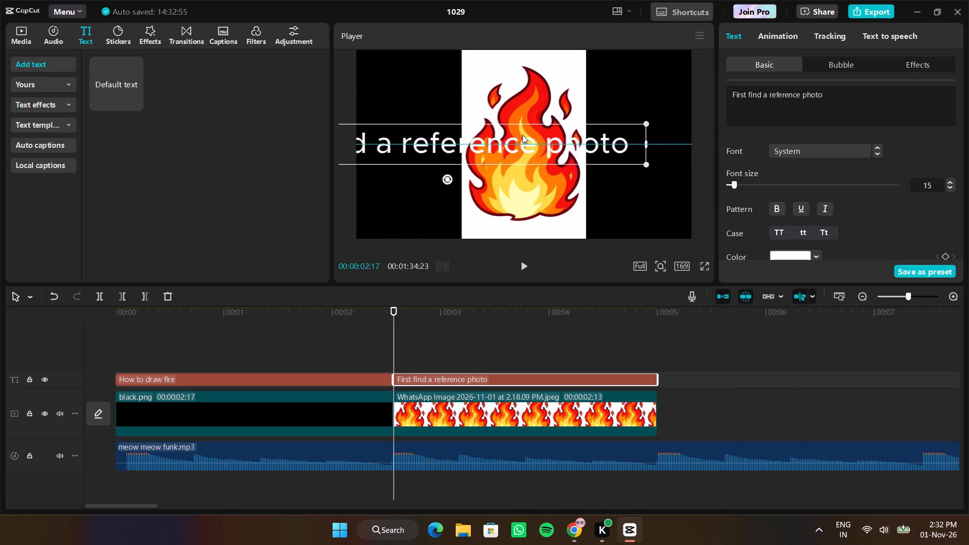
{"action": "left_click_drag", "start_coordinate": [522, 135], "coordinate": [494, 137]}
{"action": "left_click_drag", "start_coordinate": [597, 124], "coordinate": [498, 146]}
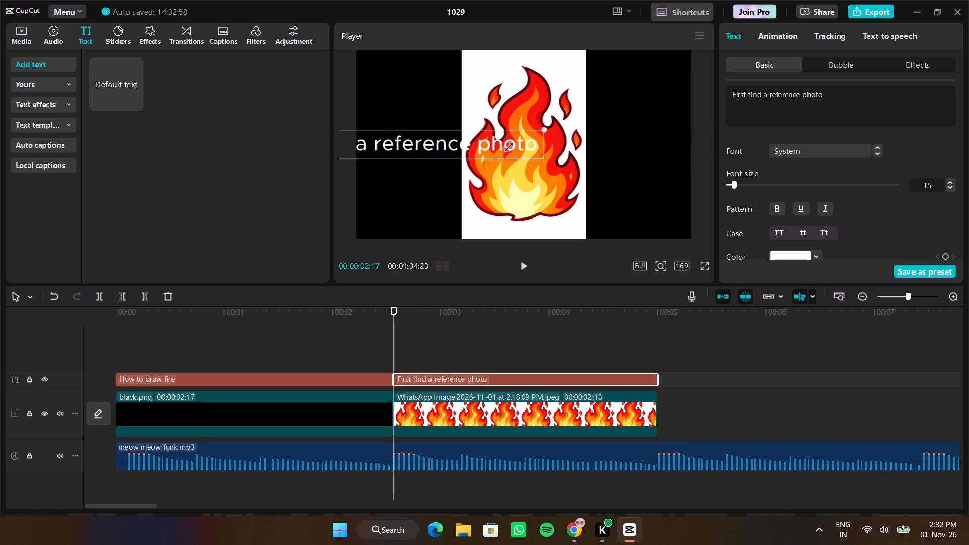
{"action": "left_click_drag", "start_coordinate": [498, 146], "coordinate": [376, 162]}
{"action": "left_click_drag", "start_coordinate": [394, 143], "coordinate": [474, 134]}
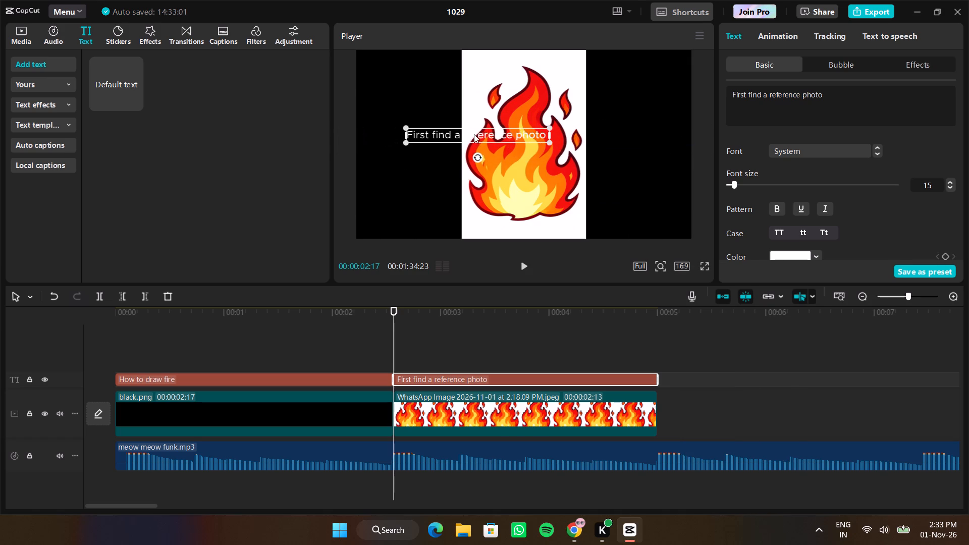
{"action": "left_click_drag", "start_coordinate": [474, 134], "coordinate": [475, 134]}
{"action": "left_click_drag", "start_coordinate": [408, 128], "coordinate": [374, 105]}
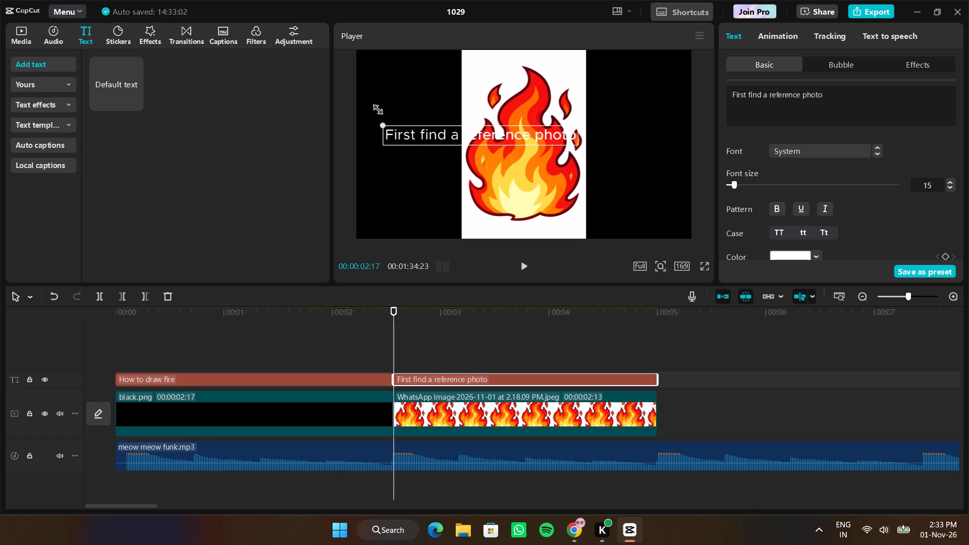
{"action": "left_click_drag", "start_coordinate": [374, 105], "coordinate": [355, 92]}
{"action": "left_click_drag", "start_coordinate": [452, 136], "coordinate": [495, 149]}
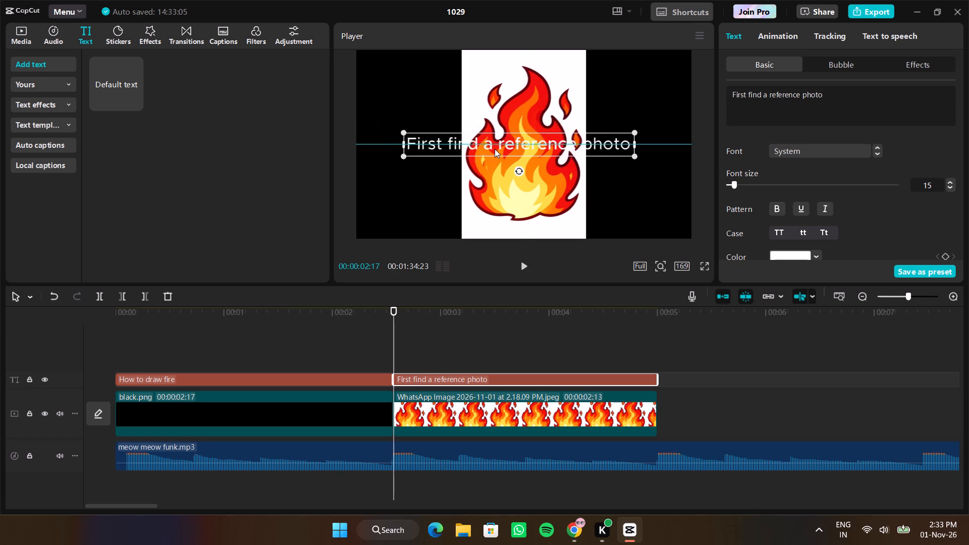
{"action": "left_click_drag", "start_coordinate": [495, 149], "coordinate": [500, 153]}
{"action": "left_click_drag", "start_coordinate": [411, 139], "coordinate": [376, 128]}
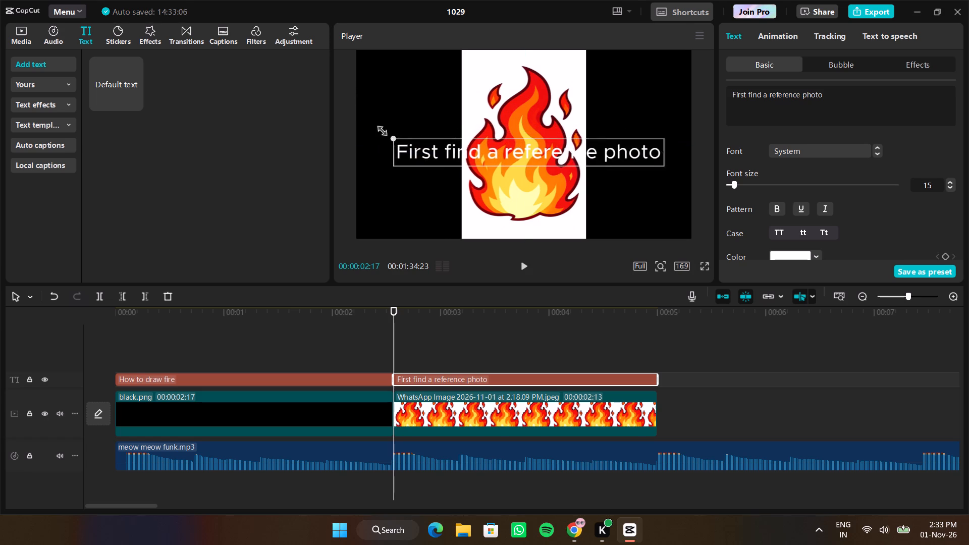
{"action": "left_click_drag", "start_coordinate": [376, 128], "coordinate": [359, 126]}
{"action": "left_click_drag", "start_coordinate": [521, 150], "coordinate": [515, 150]}
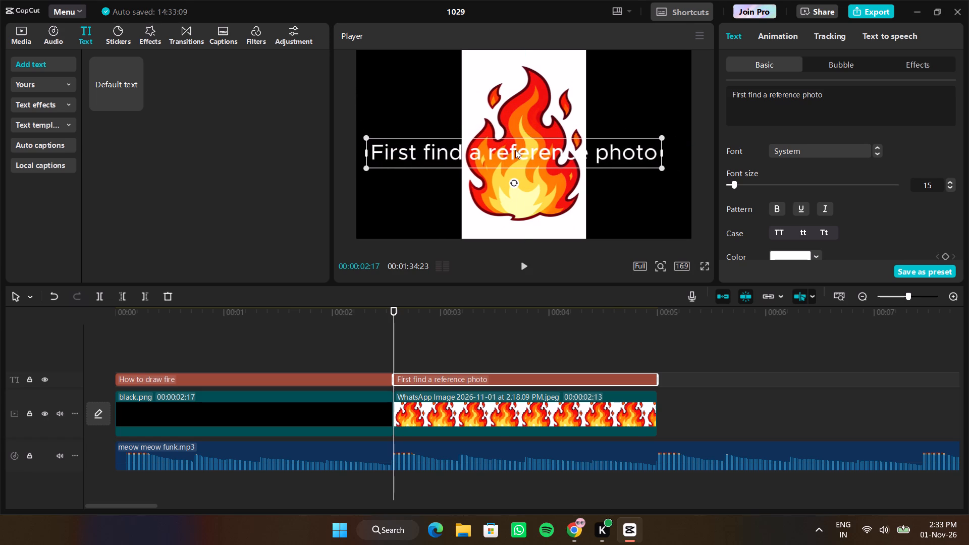
{"action": "left_click_drag", "start_coordinate": [515, 150], "coordinate": [518, 139]}
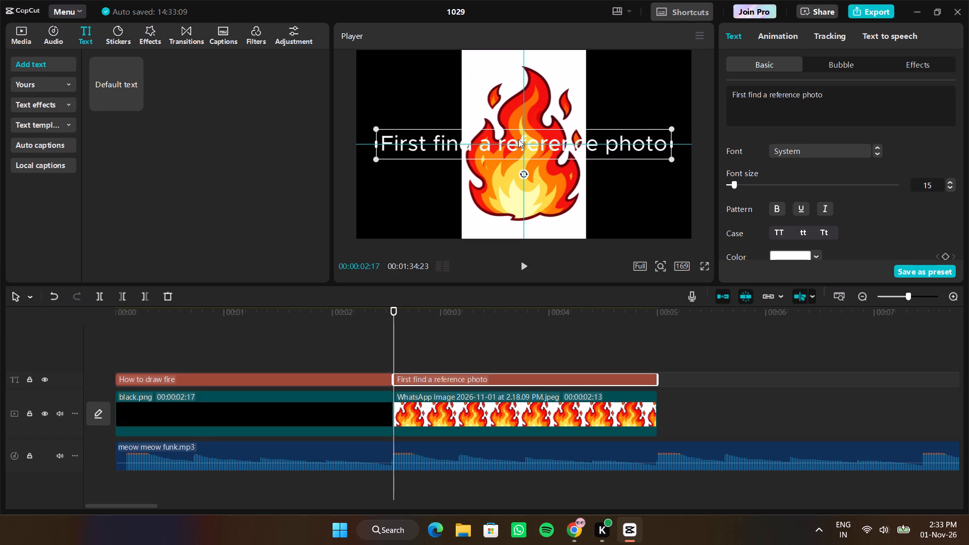
{"action": "left_click_drag", "start_coordinate": [518, 139], "coordinate": [518, 140]}
{"action": "left_click_drag", "start_coordinate": [373, 128], "coordinate": [373, 128]}
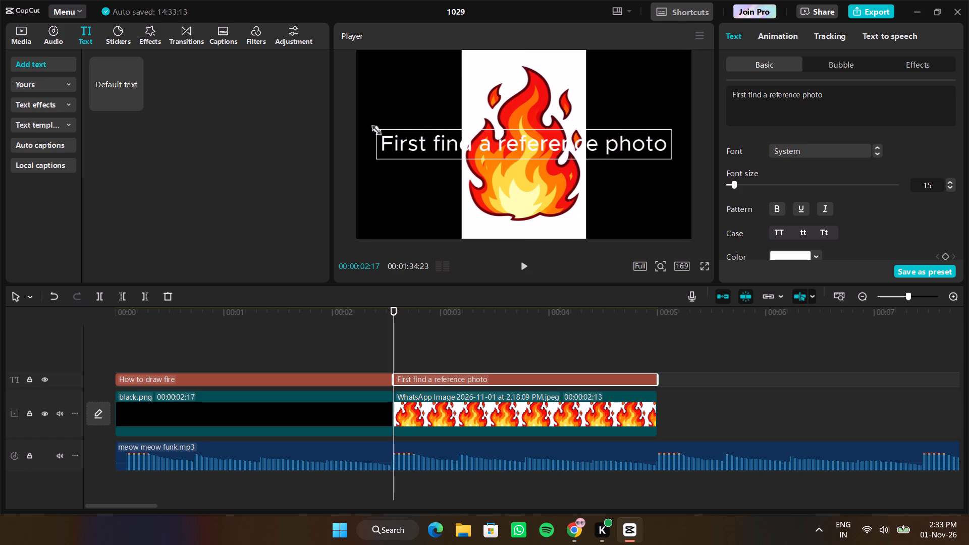
{"action": "left_click_drag", "start_coordinate": [373, 128], "coordinate": [367, 126]}
{"action": "left_click", "coordinate": [529, 147]}
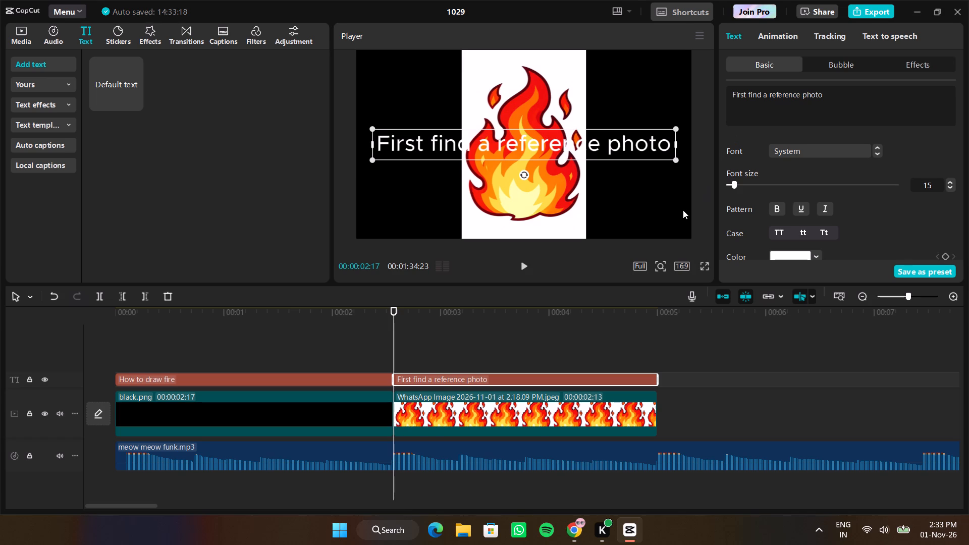
Set the playhead at the end of the flame clip and return to the imported media.
{"action": "left_click", "coordinate": [660, 413]}
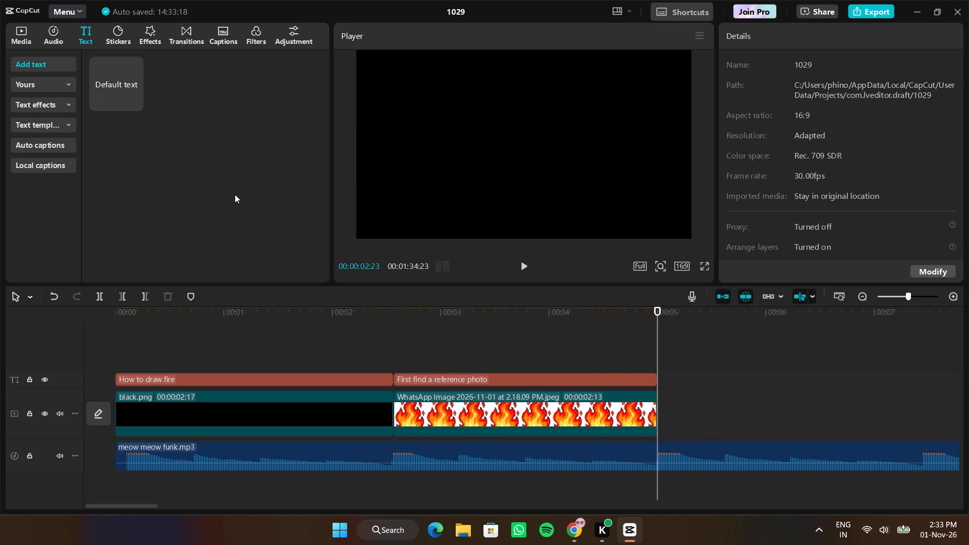
{"action": "left_click", "coordinate": [24, 36]}
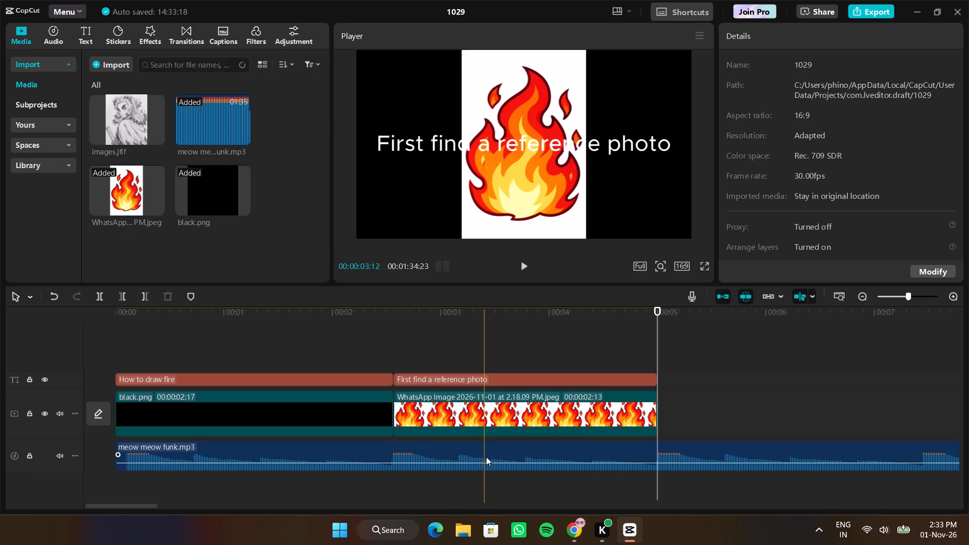
{"action": "left_click_drag", "start_coordinate": [517, 533], "coordinate": [546, 535]}
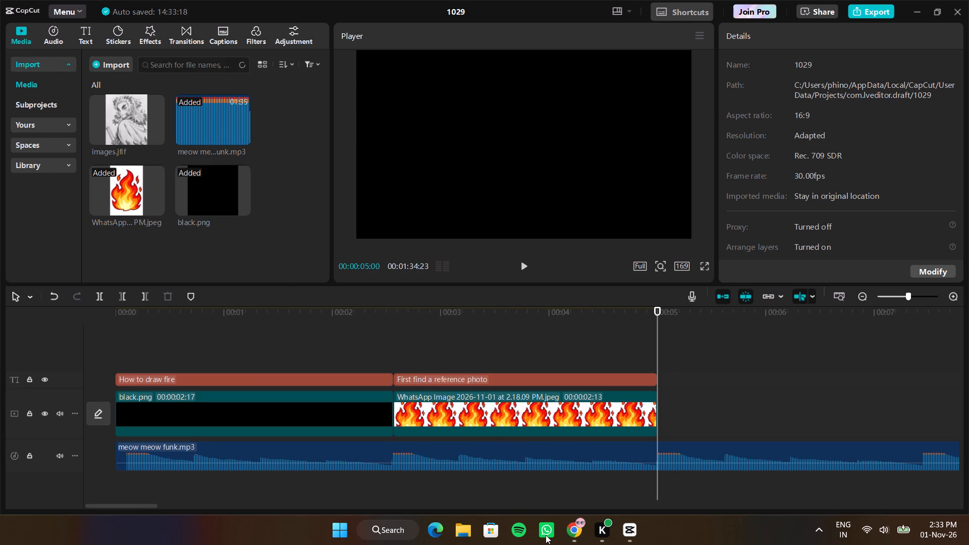
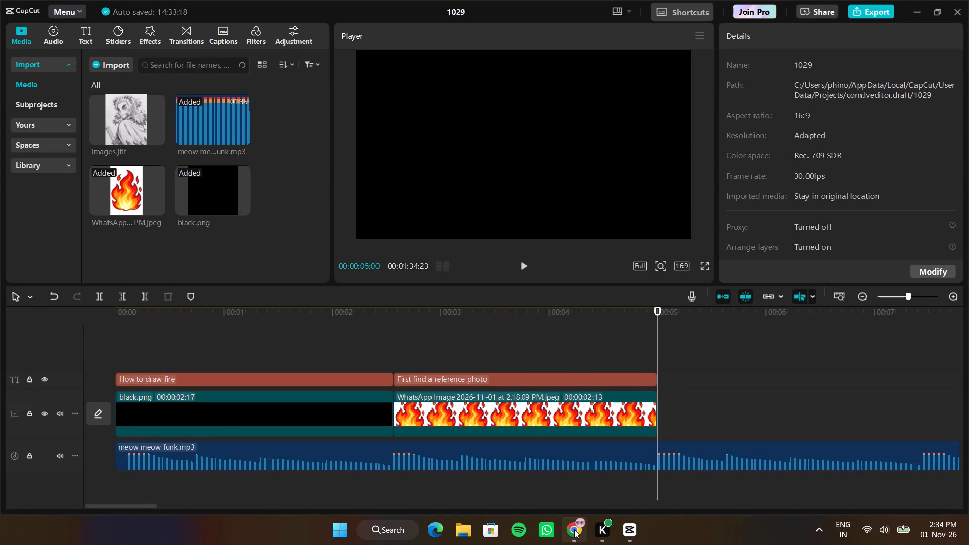
Switch to Chrome and replace the "Fire Edit Styles" ChatGPT tab with a new blank tab, ready for entering an address or search.
{"action": "left_click", "coordinate": [574, 529]}
{"action": "left_click", "coordinate": [179, 12]}
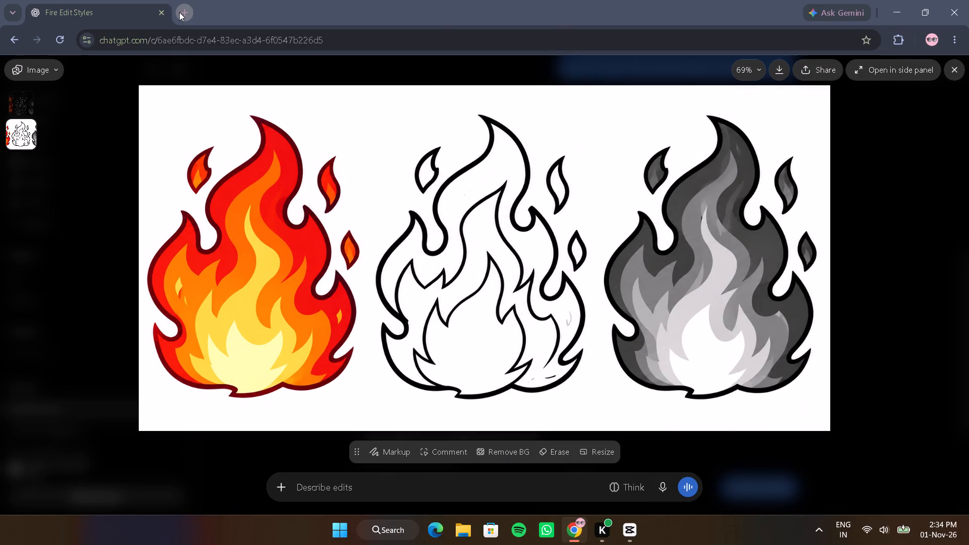
{"action": "left_click", "coordinate": [163, 11]}
{"action": "left_click", "coordinate": [184, 35]}
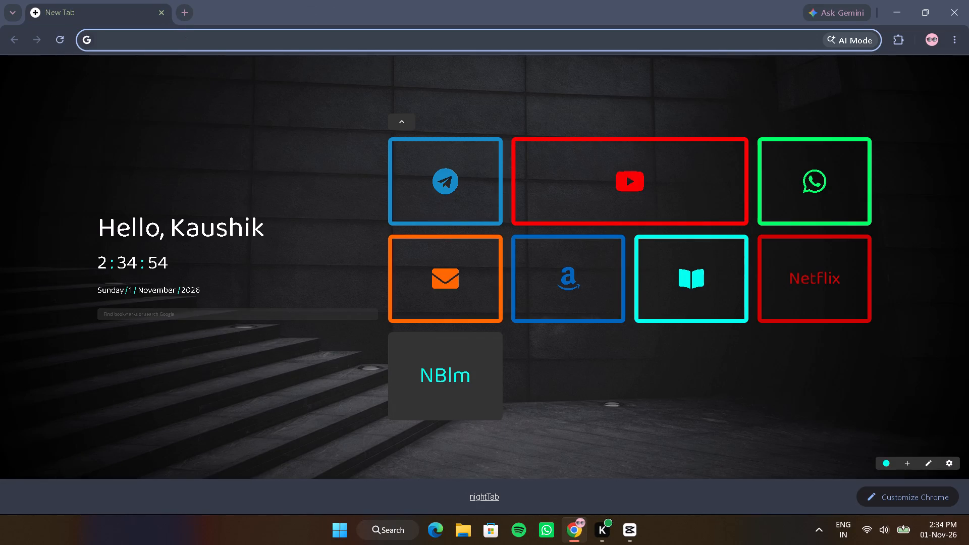
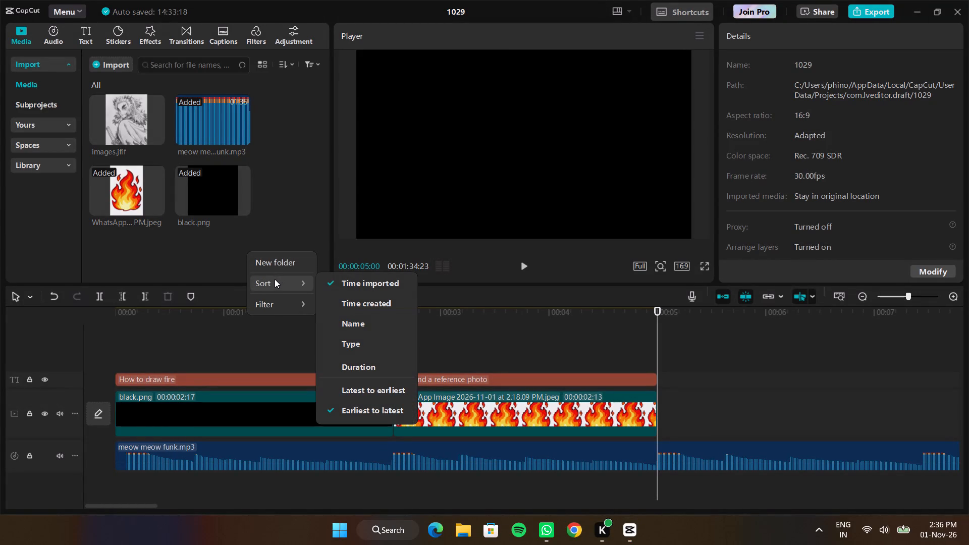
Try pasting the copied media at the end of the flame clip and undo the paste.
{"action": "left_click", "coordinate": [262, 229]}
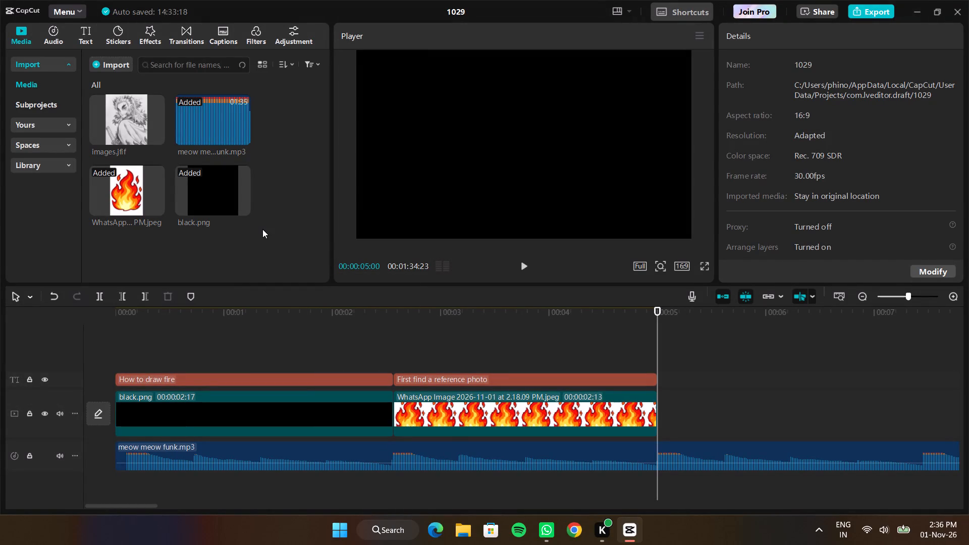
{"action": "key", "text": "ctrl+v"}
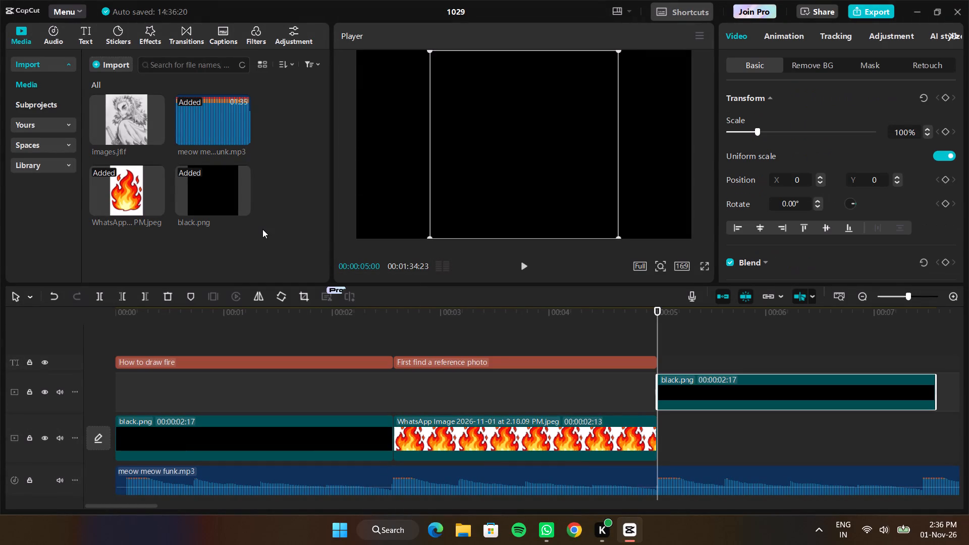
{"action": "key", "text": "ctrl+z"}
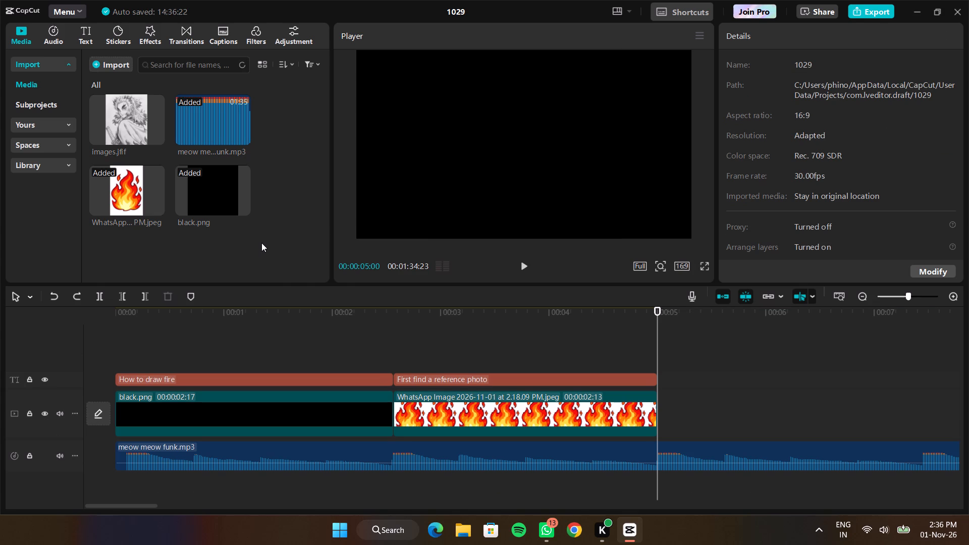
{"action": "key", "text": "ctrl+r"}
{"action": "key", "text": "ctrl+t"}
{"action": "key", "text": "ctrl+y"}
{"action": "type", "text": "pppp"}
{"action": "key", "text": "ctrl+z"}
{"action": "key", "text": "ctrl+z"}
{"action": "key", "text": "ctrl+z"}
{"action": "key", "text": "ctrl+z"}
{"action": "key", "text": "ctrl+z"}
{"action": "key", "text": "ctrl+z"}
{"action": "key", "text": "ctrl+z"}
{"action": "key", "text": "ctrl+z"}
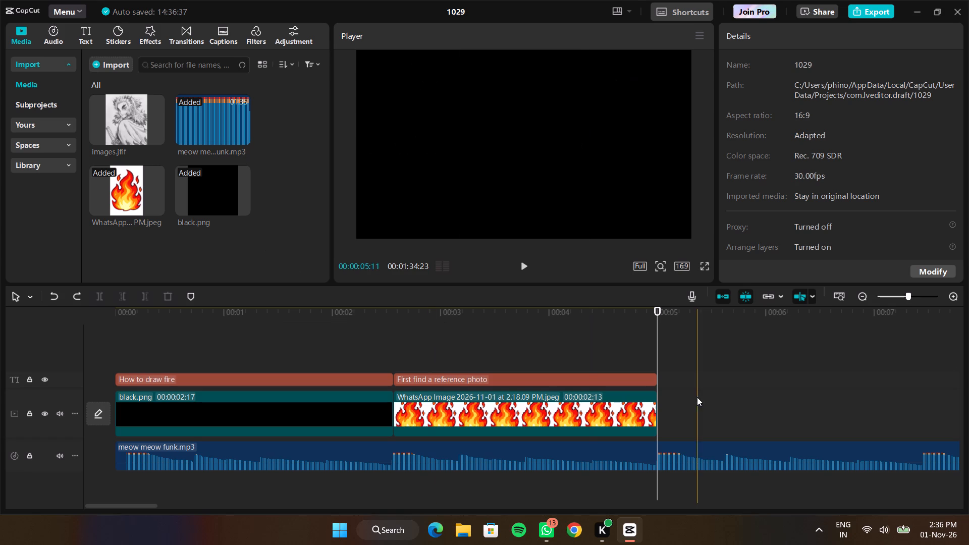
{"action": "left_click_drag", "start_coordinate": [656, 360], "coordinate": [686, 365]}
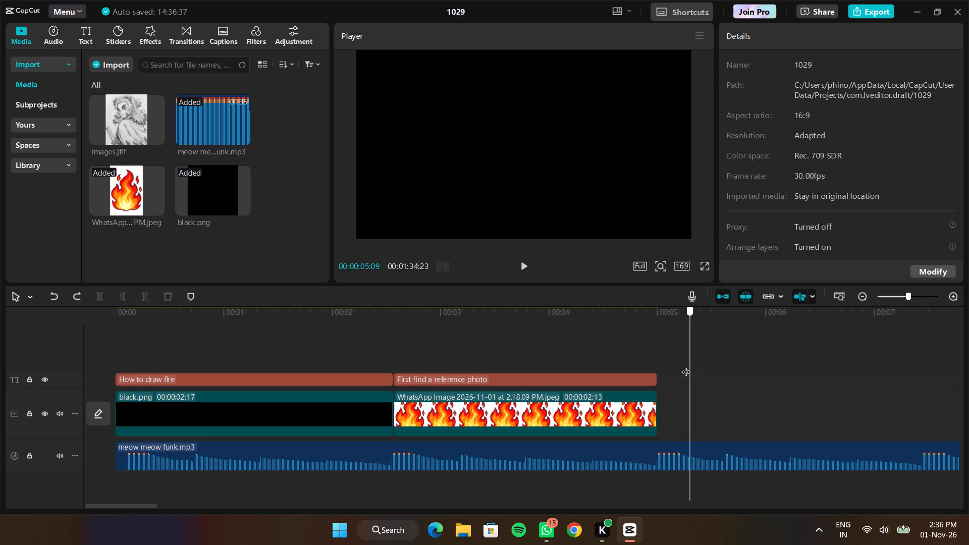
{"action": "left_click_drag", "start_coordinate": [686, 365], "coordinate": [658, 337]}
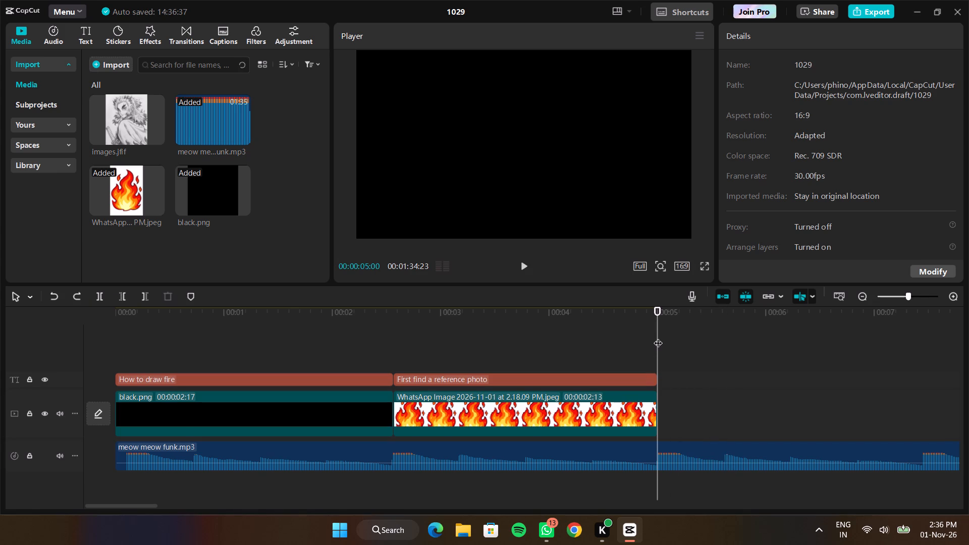
Turn off the main track magnet for the timeline.
{"action": "left_click", "coordinate": [726, 292]}
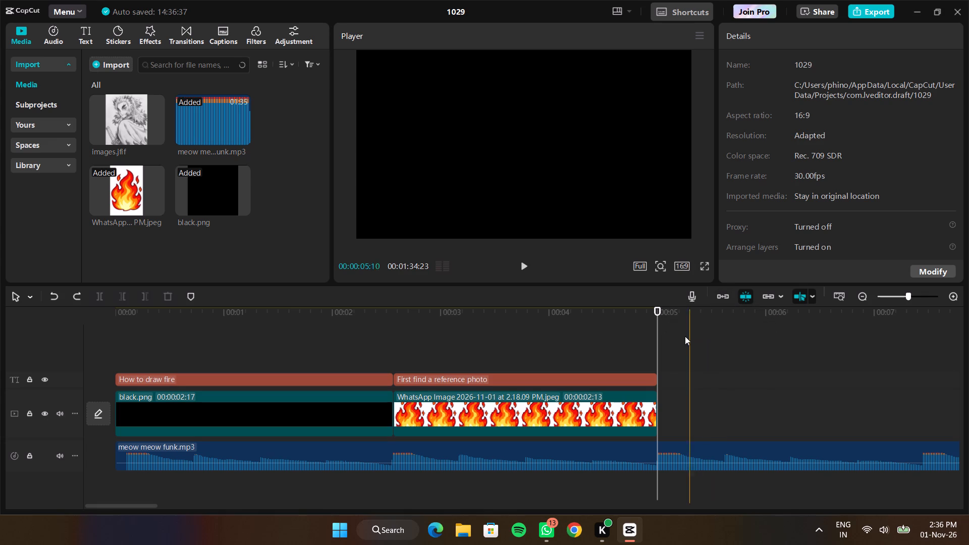
Play the edit from the beginning to just past the end of the flame clip to review the caption and beat timing.
{"action": "left_click", "coordinate": [651, 337]}
{"action": "left_click_drag", "start_coordinate": [651, 338], "coordinate": [416, 346]}
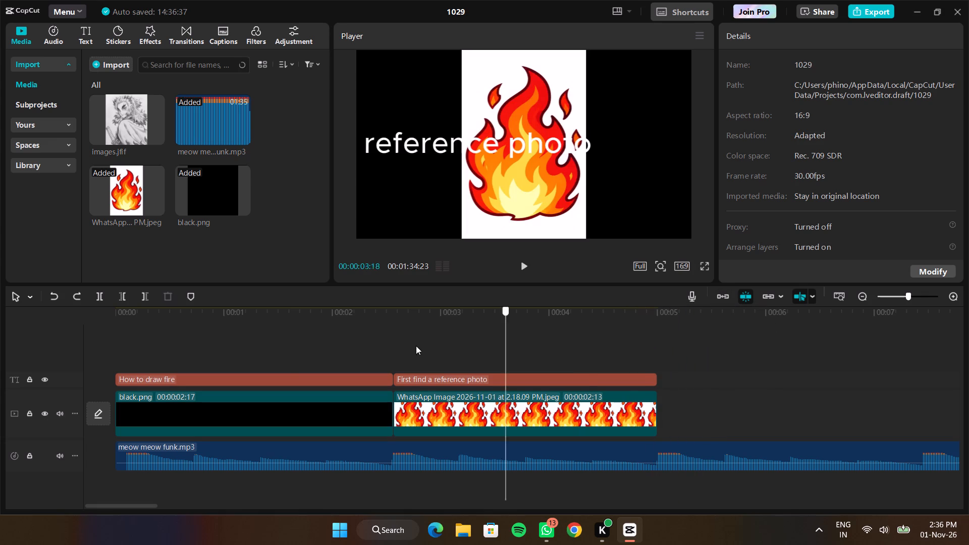
{"action": "left_click_drag", "start_coordinate": [416, 346], "coordinate": [82, 391]}
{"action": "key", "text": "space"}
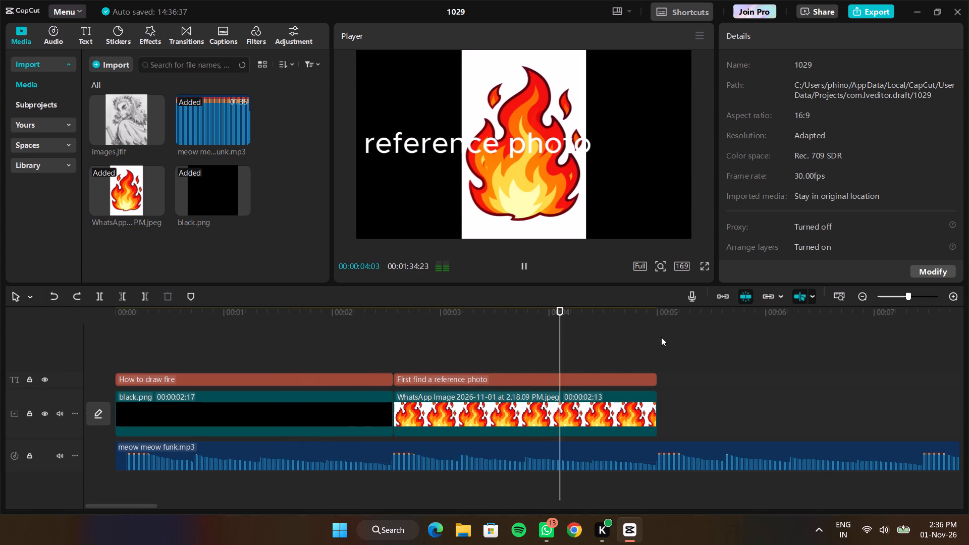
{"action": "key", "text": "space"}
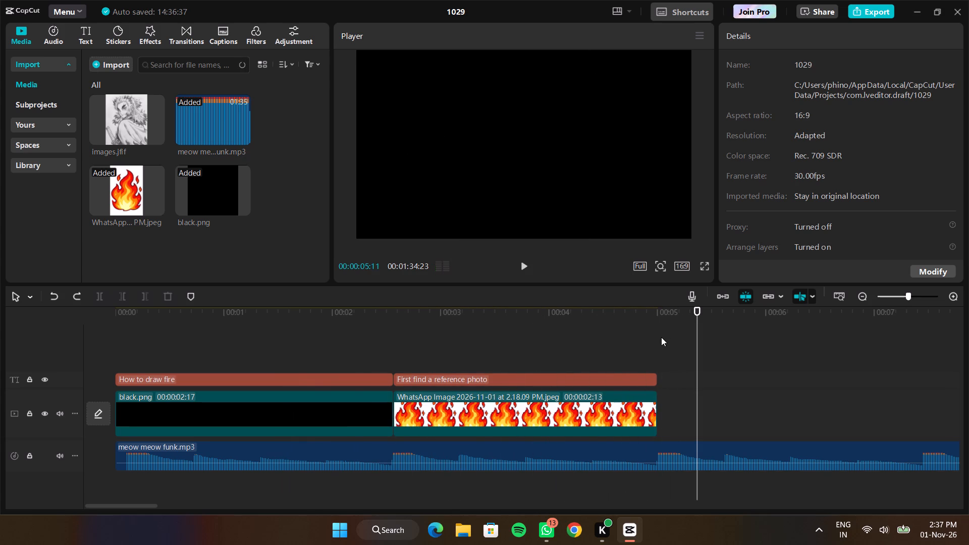
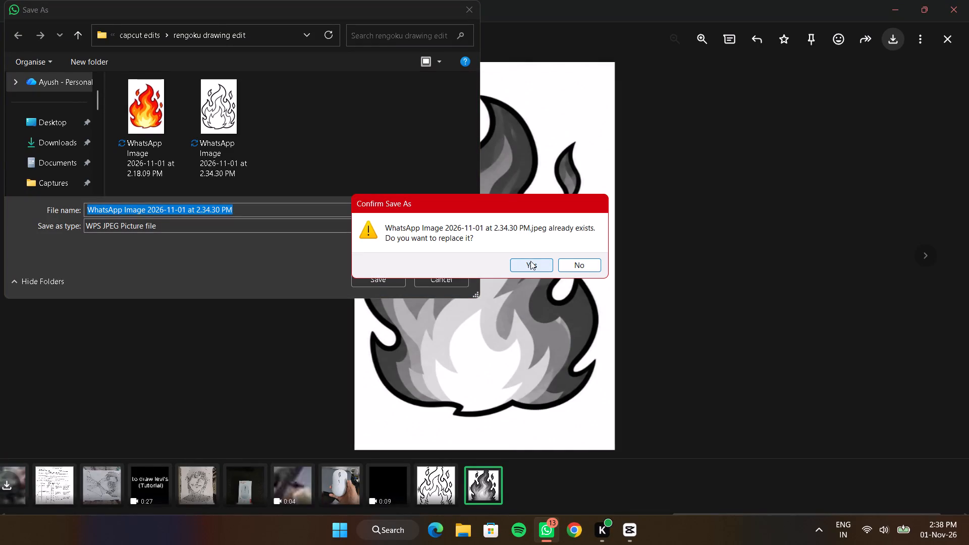
Decline overwriting the existing WhatsApp image and clear the proposed file name for the greyscale flame picture.
{"action": "left_click", "coordinate": [564, 263]}
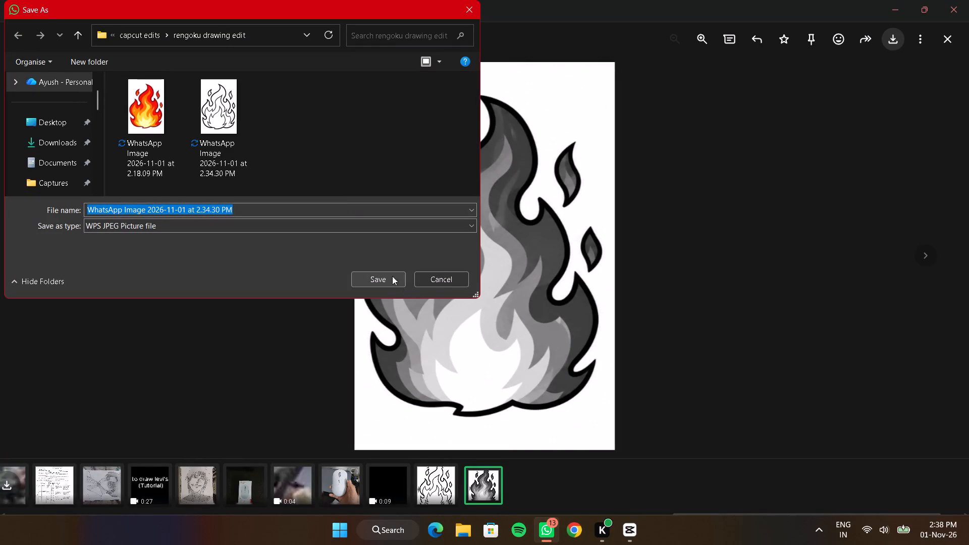
{"action": "left_click", "coordinate": [335, 208]}
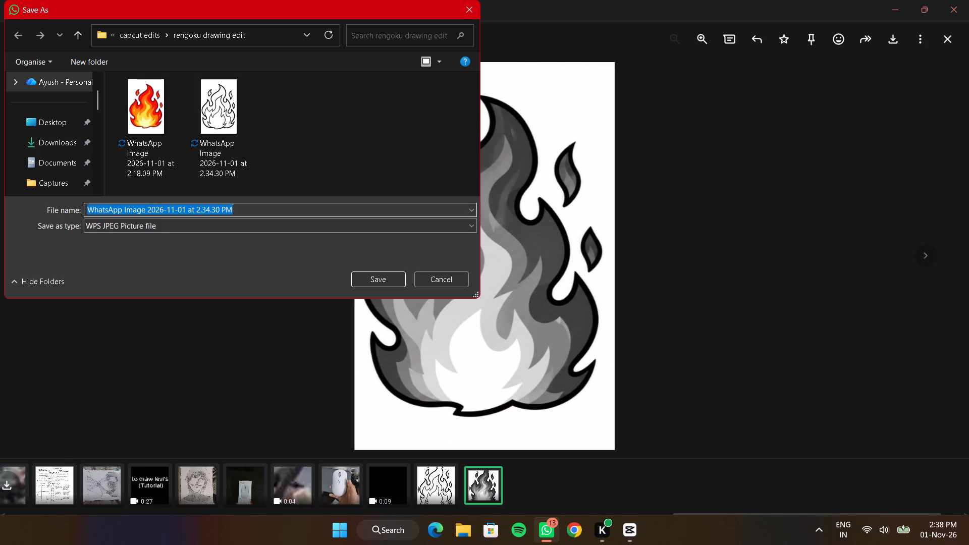
{"action": "left_click", "coordinate": [335, 208]}
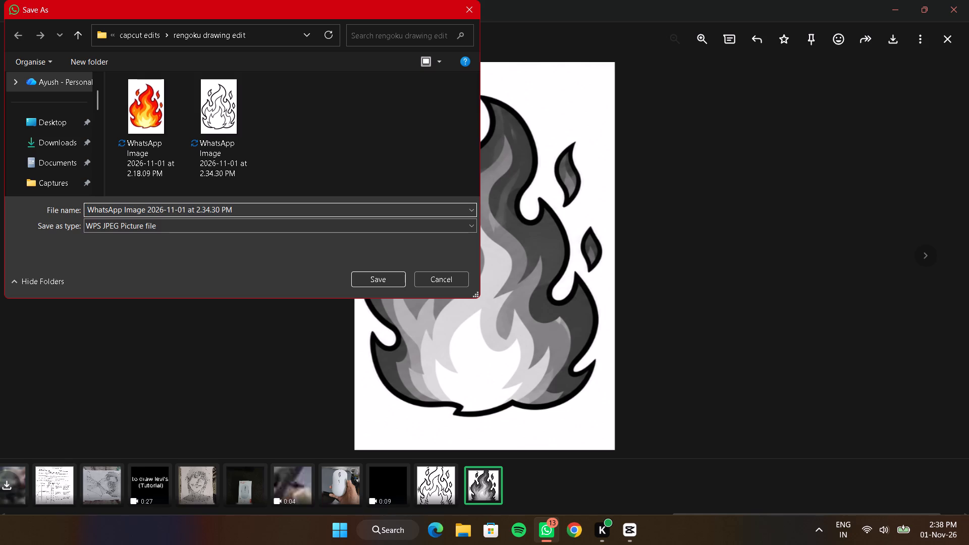
{"action": "key", "text": "ctrl+BackSpace"}
{"action": "key", "text": "ctrl+BackSpace"}
{"action": "key", "text": "ctrl+BackSpace"}
{"action": "key", "text": "ctrl+BackSpace"}
{"action": "key", "text": "ctrl+BackSpace"}
{"action": "key", "text": "ctrl+BackSpace"}
{"action": "key", "text": "ctrl+BackSpace"}
{"action": "key", "text": "ctrl+BackSpace"}
{"action": "key", "text": "ctrl+BackSpace"}
{"action": "key", "text": "ctrl+BackSpace"}
{"action": "key", "text": "ctrl+BackSpace"}
{"action": "key", "text": "ctrl+BackSpace"}
{"action": "key", "text": "ctrl+BackSpace"}
{"action": "key", "text": "ctrl+BackSpace"}
{"action": "key", "text": "ctrl+BackSpace"}
{"action": "key", "text": "ctrl+BackSpace"}
{"action": "key", "text": "ctrl+BackSpace"}
{"action": "key", "text": "ctrl+BackSpace"}
{"action": "key", "text": "ctrl+BackSpace"}
{"action": "key", "text": "ctrl+BackSpace"}
{"action": "key", "text": "ctrl+BackSpace"}
{"action": "key", "text": "ctrl+BackSpace"}
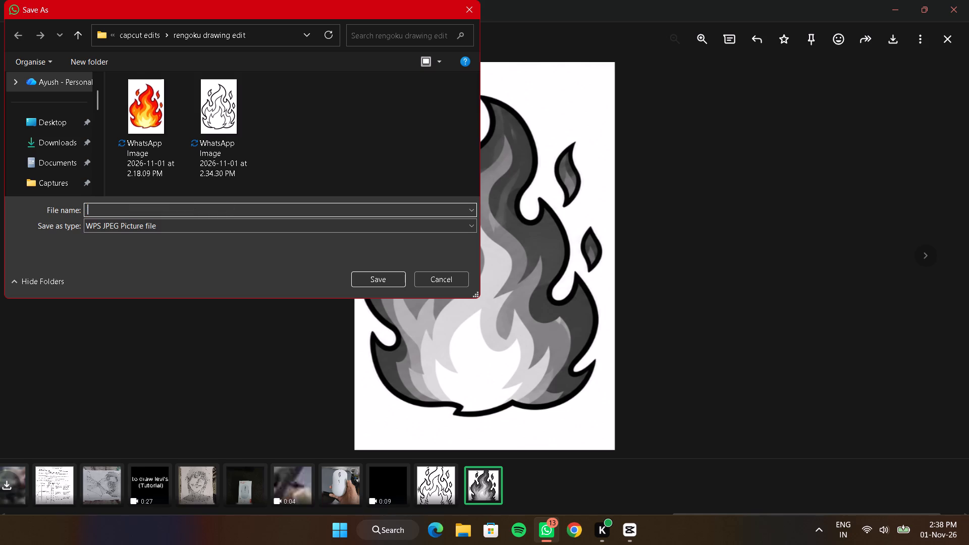
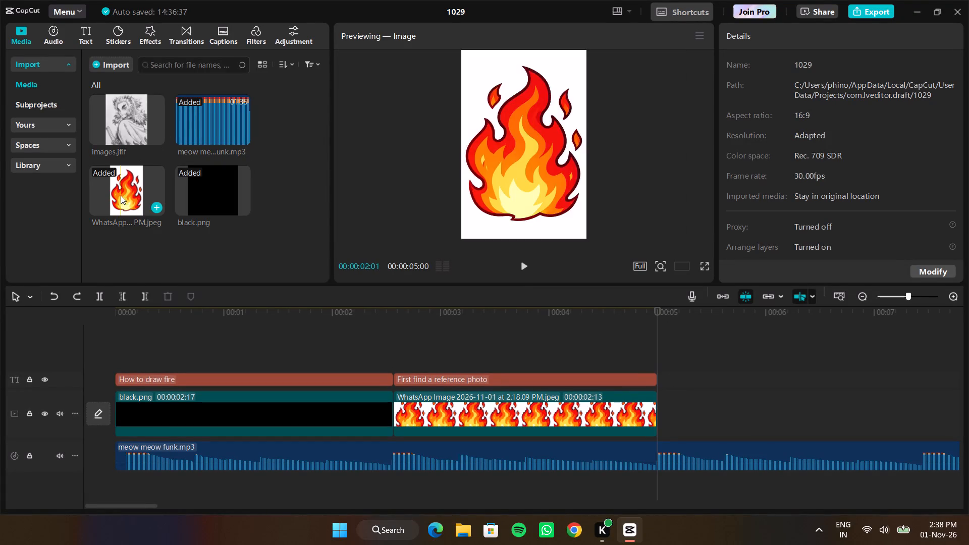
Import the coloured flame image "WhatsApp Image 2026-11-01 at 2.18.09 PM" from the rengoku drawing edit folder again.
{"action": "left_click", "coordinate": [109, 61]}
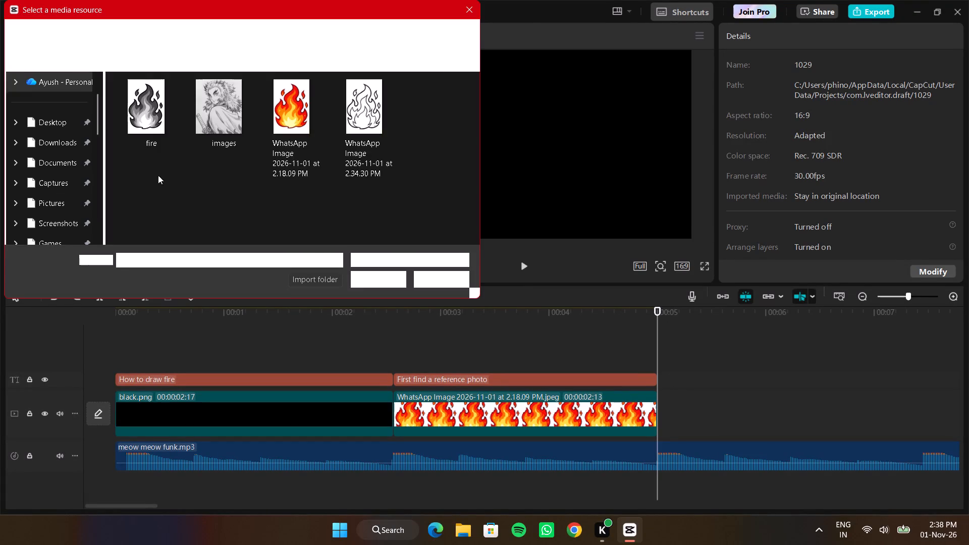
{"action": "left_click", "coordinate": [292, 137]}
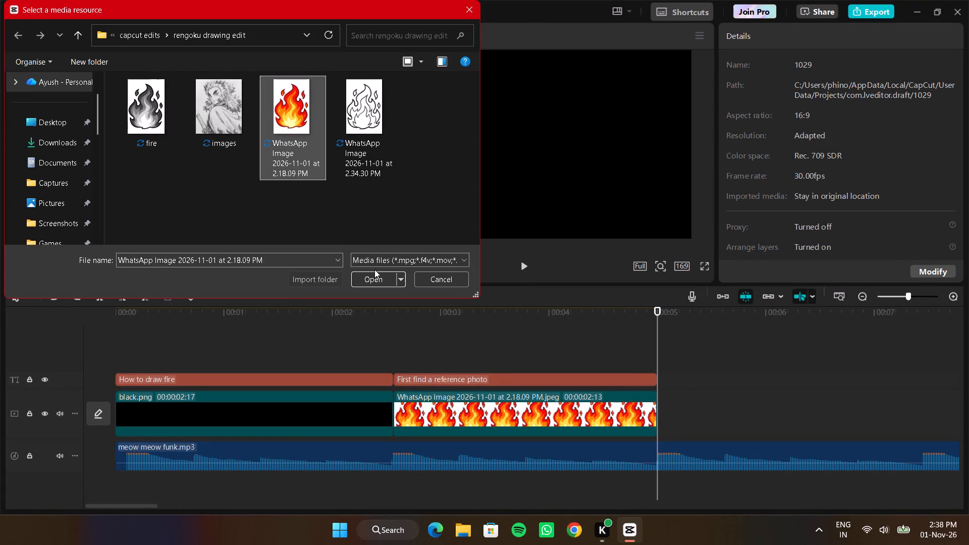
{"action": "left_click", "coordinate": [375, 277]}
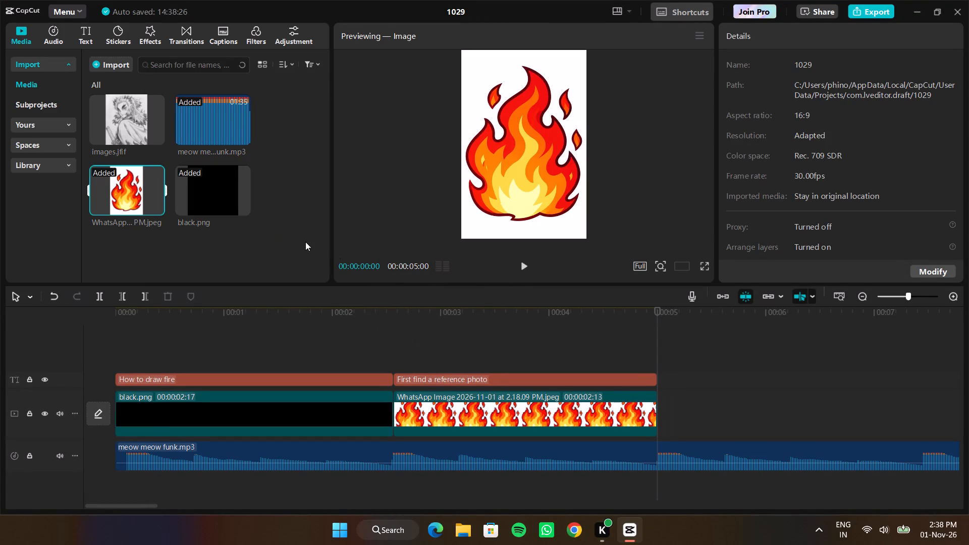
Import the black-and-white flame outline image "WhatsApp Image 2026-11-01 at 2.34.30 PM" from the rengoku drawing edit folder.
{"action": "left_click", "coordinate": [118, 68]}
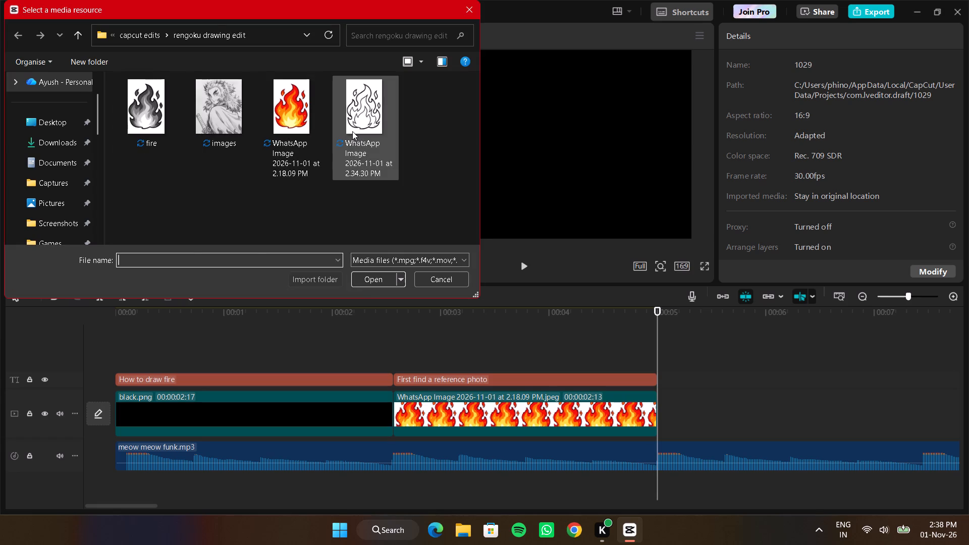
{"action": "left_click", "coordinate": [352, 131]}
{"action": "left_click", "coordinate": [373, 276]}
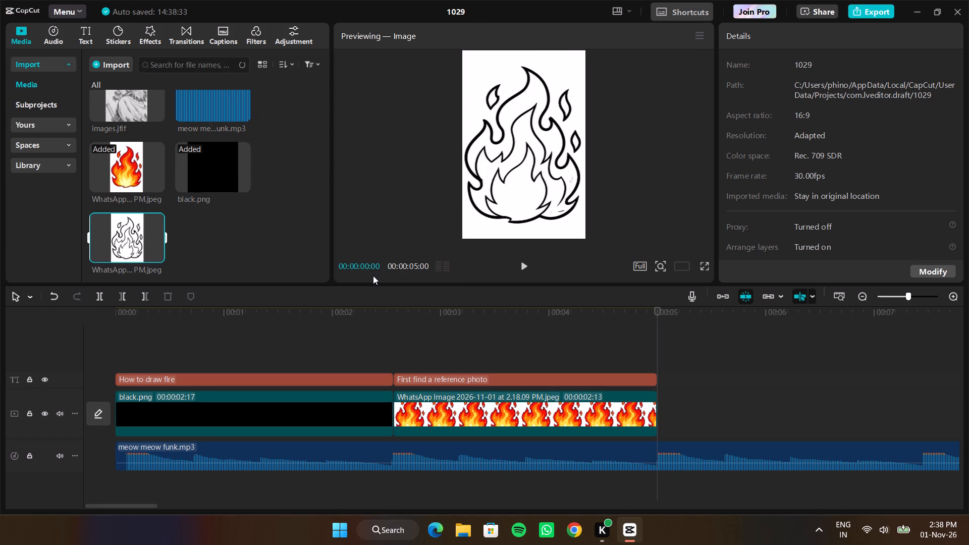
Place the flame outline image on the main track directly after the coloured flame clip, starting at 00:00:05:00.
{"action": "left_click_drag", "start_coordinate": [127, 247], "coordinate": [680, 427]}
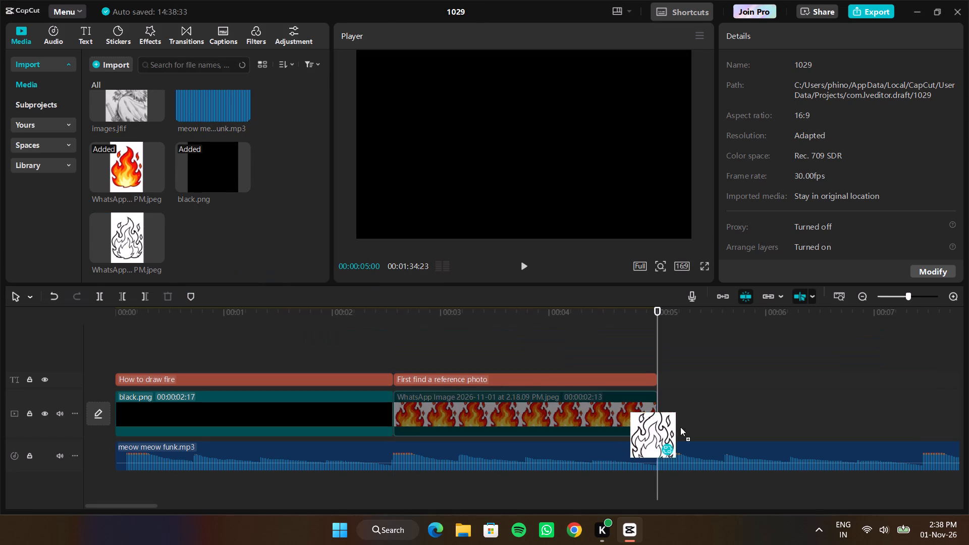
{"action": "left_click_drag", "start_coordinate": [680, 427], "coordinate": [657, 412]}
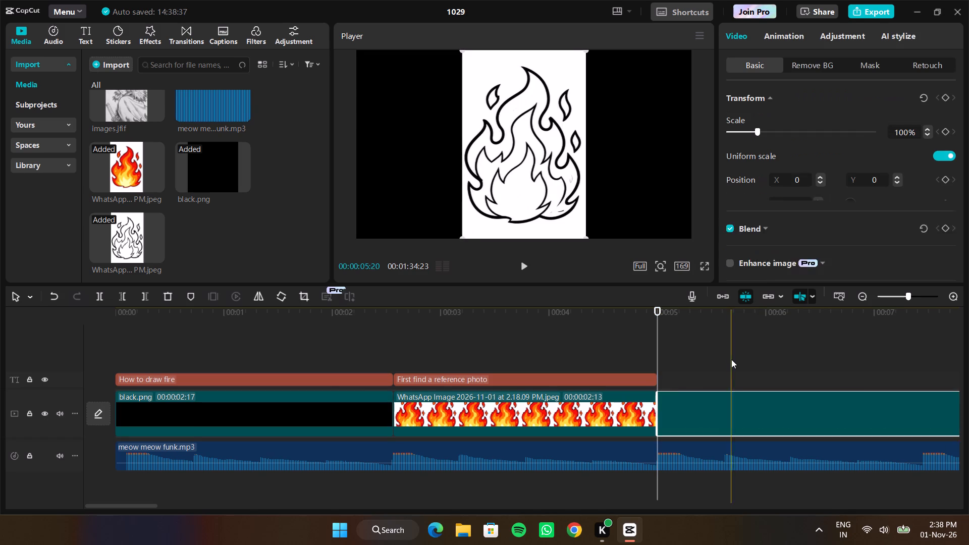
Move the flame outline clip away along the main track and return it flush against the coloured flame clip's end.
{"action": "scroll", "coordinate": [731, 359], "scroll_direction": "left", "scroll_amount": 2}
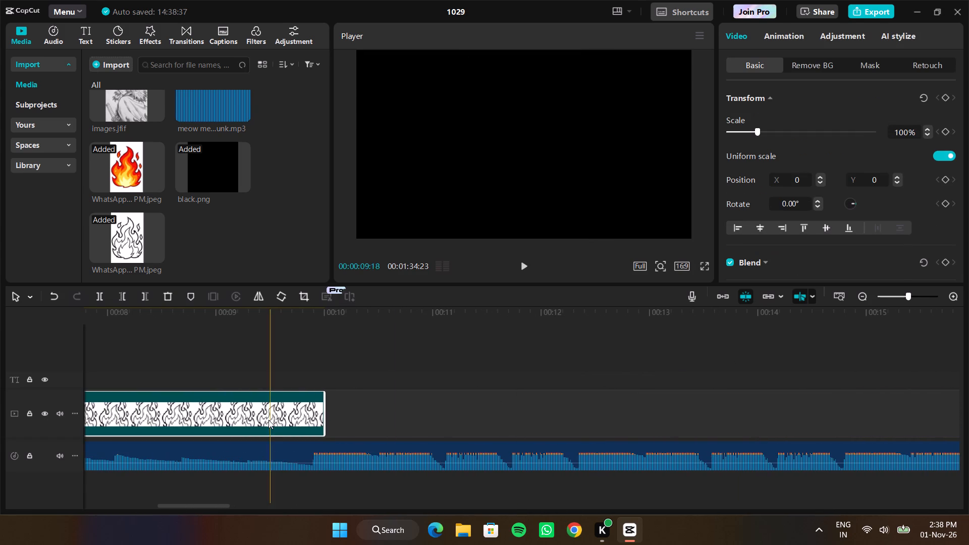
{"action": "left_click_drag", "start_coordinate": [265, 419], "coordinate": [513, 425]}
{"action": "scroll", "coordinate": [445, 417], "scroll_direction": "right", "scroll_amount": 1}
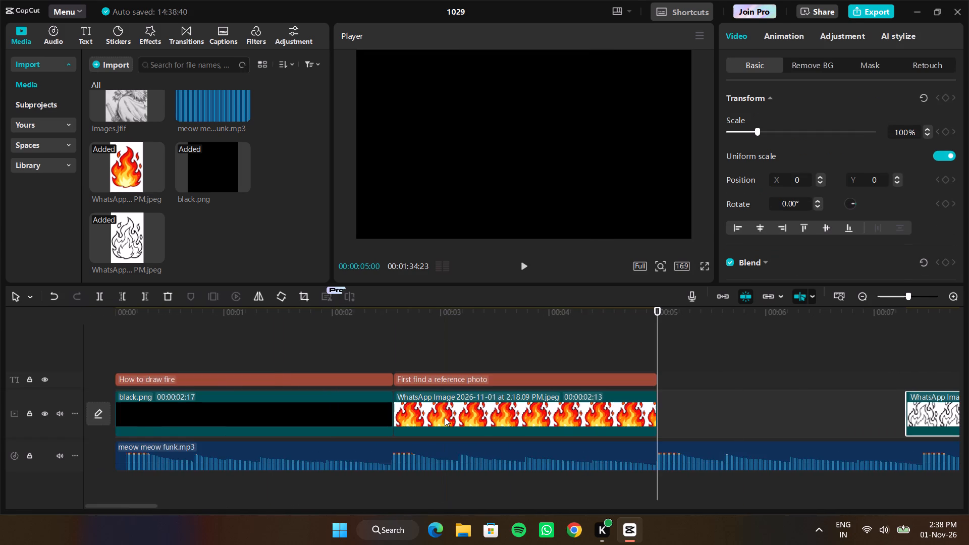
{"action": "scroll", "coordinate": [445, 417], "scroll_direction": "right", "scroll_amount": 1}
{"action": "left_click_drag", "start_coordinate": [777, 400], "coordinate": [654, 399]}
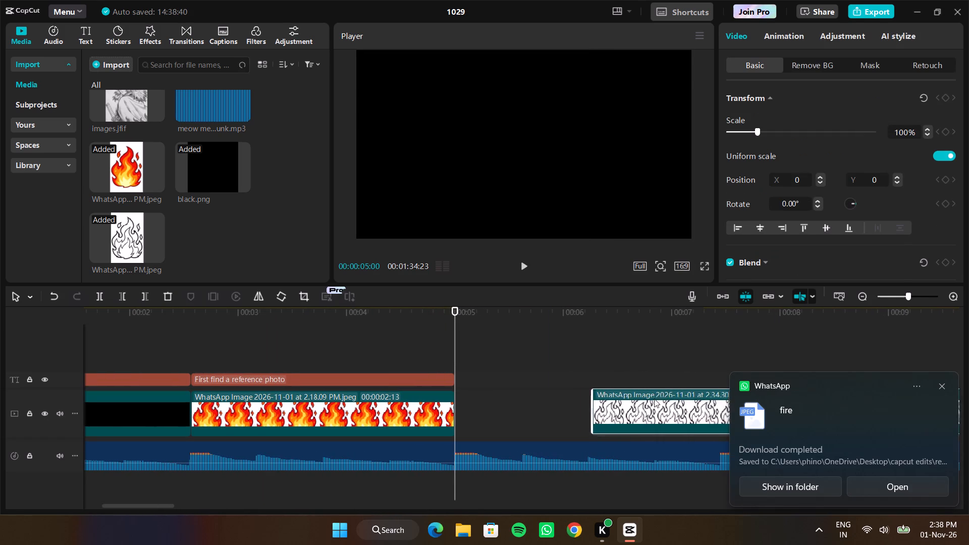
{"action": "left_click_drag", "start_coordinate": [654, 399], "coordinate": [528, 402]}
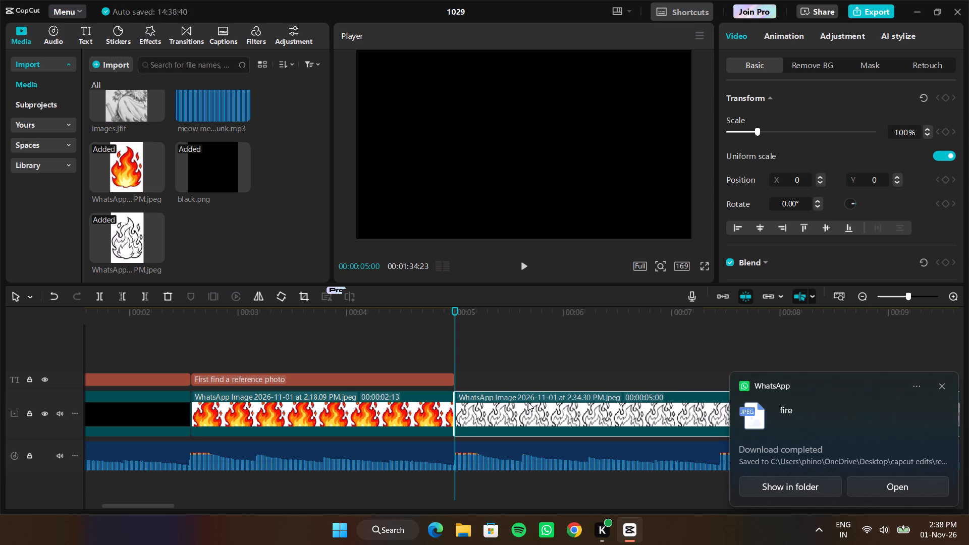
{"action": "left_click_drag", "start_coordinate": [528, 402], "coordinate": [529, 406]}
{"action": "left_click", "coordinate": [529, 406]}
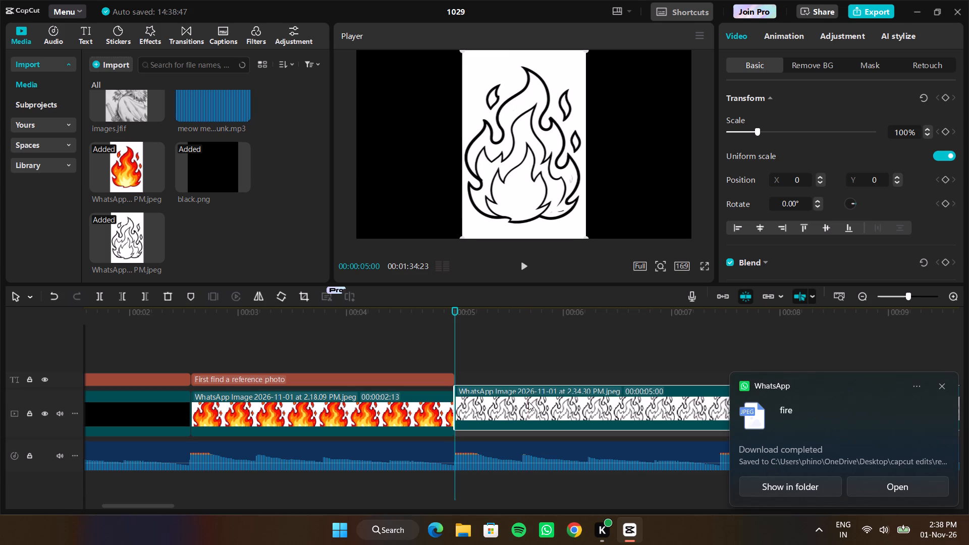
Dismiss the WhatsApp download notification covering the timeline.
{"action": "left_click", "coordinate": [944, 390]}
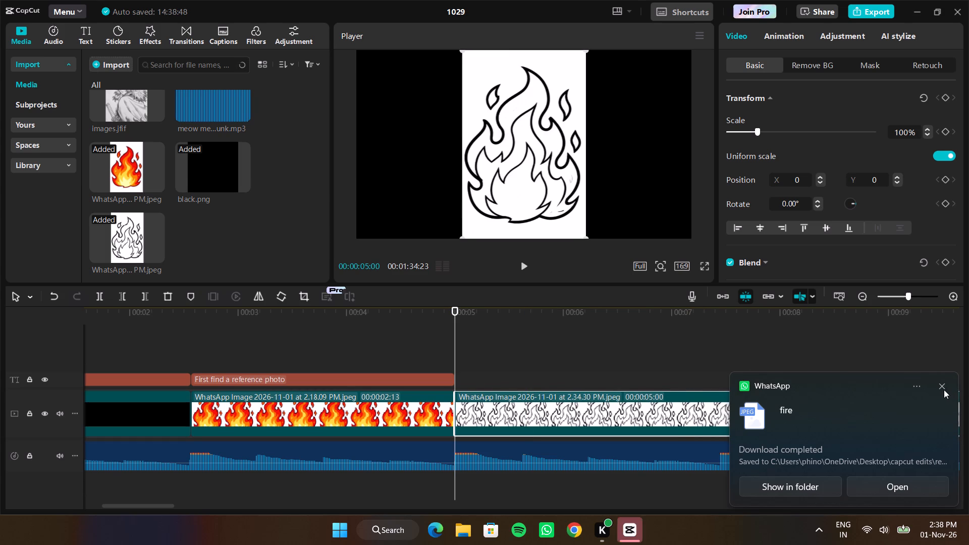
Trim the end of the black-and-white flame outline clip so it lasts 00:00:02:13.
{"action": "scroll", "coordinate": [939, 405], "scroll_direction": "left", "scroll_amount": 1}
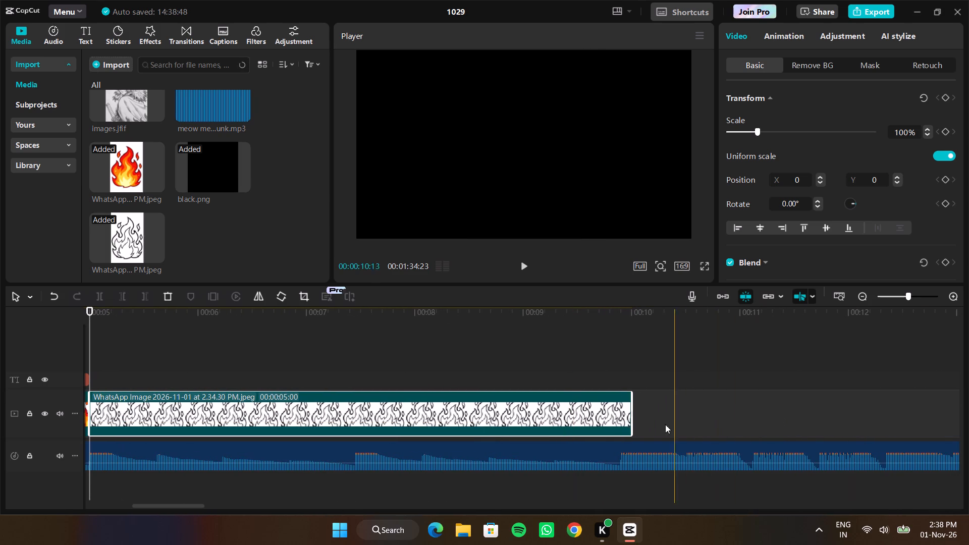
{"action": "left_click_drag", "start_coordinate": [631, 414], "coordinate": [358, 426]}
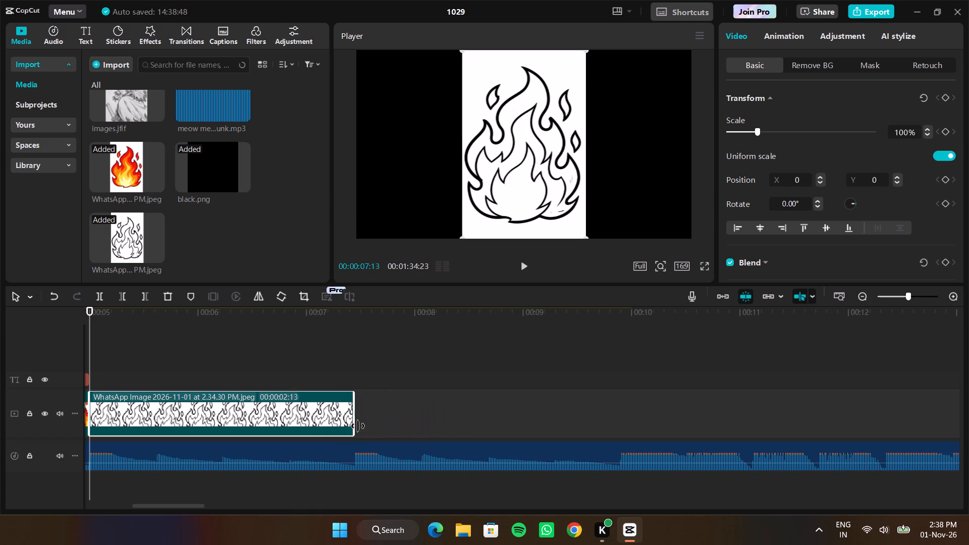
{"action": "left_click_drag", "start_coordinate": [358, 426], "coordinate": [354, 432]}
{"action": "left_click_drag", "start_coordinate": [354, 432], "coordinate": [354, 432]}
Add a default text at the start of the flame outline clip and make it read "then draw the outline".
{"action": "scroll", "coordinate": [433, 412], "scroll_direction": "right", "scroll_amount": 1}
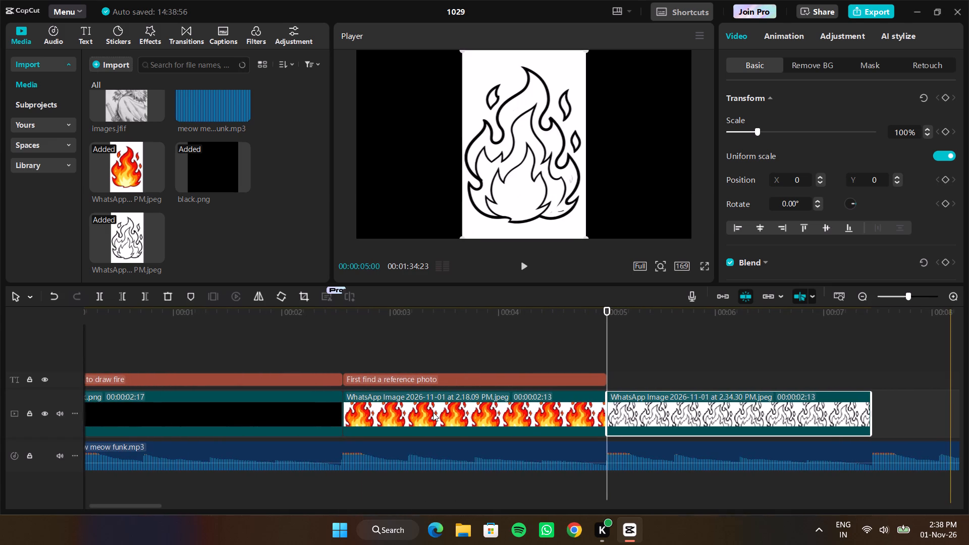
{"action": "scroll", "coordinate": [433, 412], "scroll_direction": "right", "scroll_amount": 1}
{"action": "left_click", "coordinate": [91, 39]}
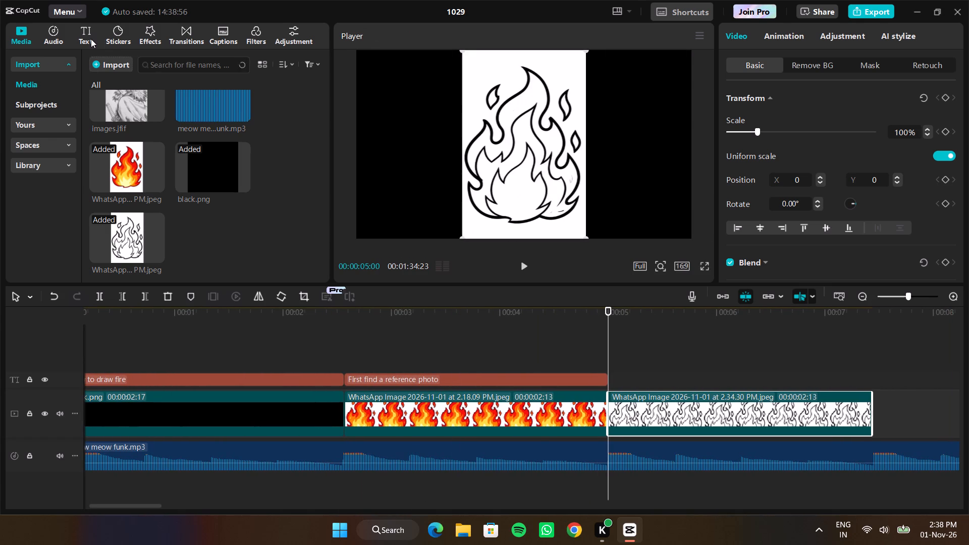
{"action": "left_click", "coordinate": [138, 101]}
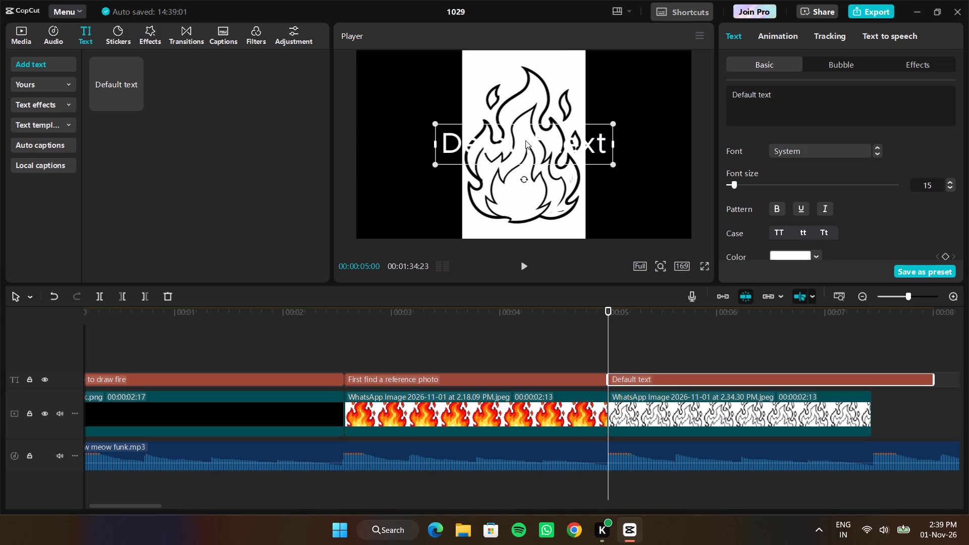
{"action": "left_click", "coordinate": [767, 100]}
{"action": "key", "text": "ctrl+BackSpace"}
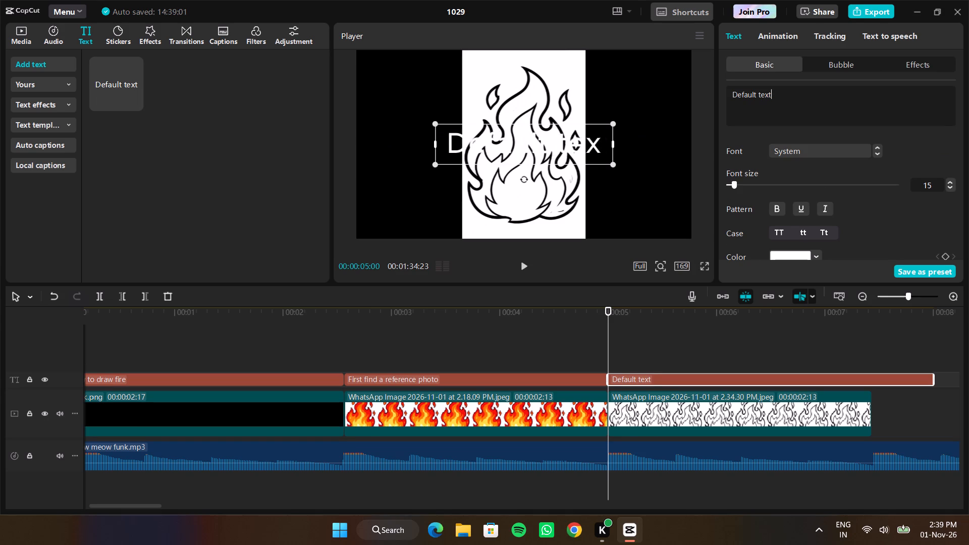
{"action": "key", "text": "ctrl+BackSpace"}
{"action": "key", "text": "ctrl+BackSpace"}
{"action": "key", "text": "ctrl+BackSpace"}
{"action": "key", "text": "ctrl+BackSpace"}
{"action": "key", "text": "BackSpace"}
{"action": "key", "text": "BackSpace"}
{"action": "key", "text": "BackSpace"}
{"action": "key", "text": "BackSpace"}
{"action": "key", "text": "BackSpace"}
{"action": "key", "text": "BackSpace"}
{"action": "key", "text": "BackSpace"}
{"action": "key", "text": "BackSpace"}
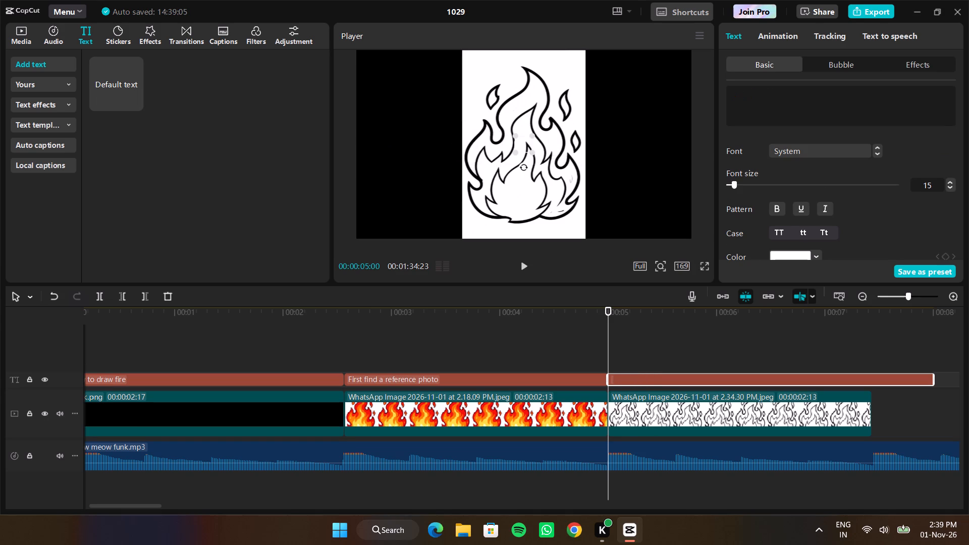
{"action": "key", "text": "BackSpace"}
{"action": "key", "text": "BackSpace"}
{"action": "type", "text": "then"}
{"action": "key", "text": "space"}
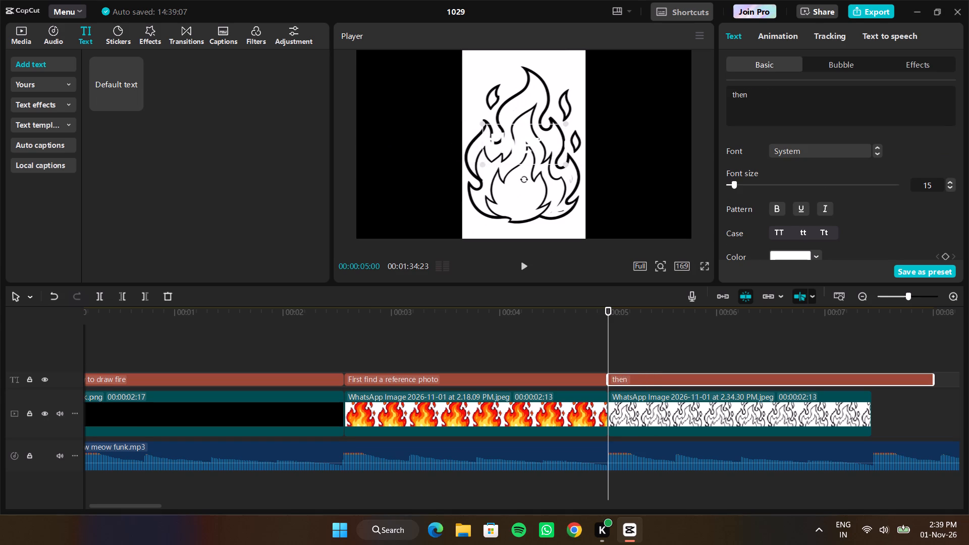
{"action": "type", "text": "draw the otline"}
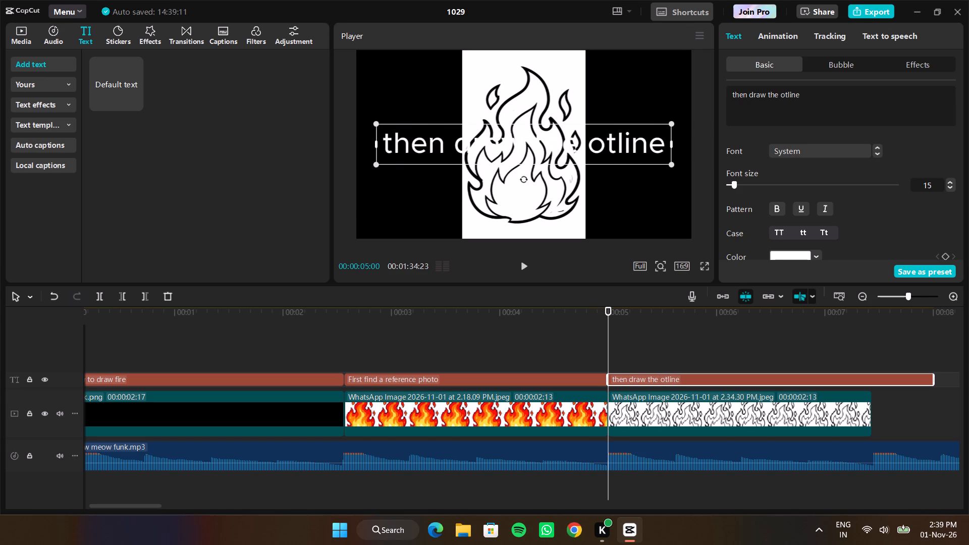
{"action": "key", "text": "ctrl+Left"}
{"action": "key", "text": "Right"}
{"action": "key", "text": "u"}
{"action": "key", "text": "ctrl+Right"}
{"action": "key", "text": "ctrl+Right"}
{"action": "key", "text": "ctrl+Right"}
{"action": "key", "text": "ctrl+Right"}
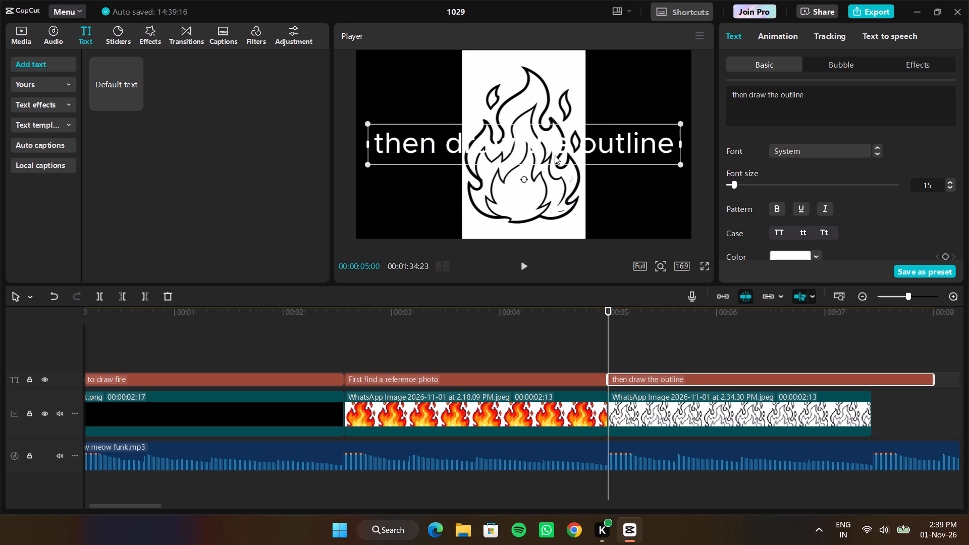
Wrap the outline caption onto two lines, shrink it and place it on the black area to the left of the flame's upper part.
{"action": "left_click_drag", "start_coordinate": [555, 155], "coordinate": [542, 147]}
{"action": "left_click_drag", "start_coordinate": [669, 135], "coordinate": [603, 128]}
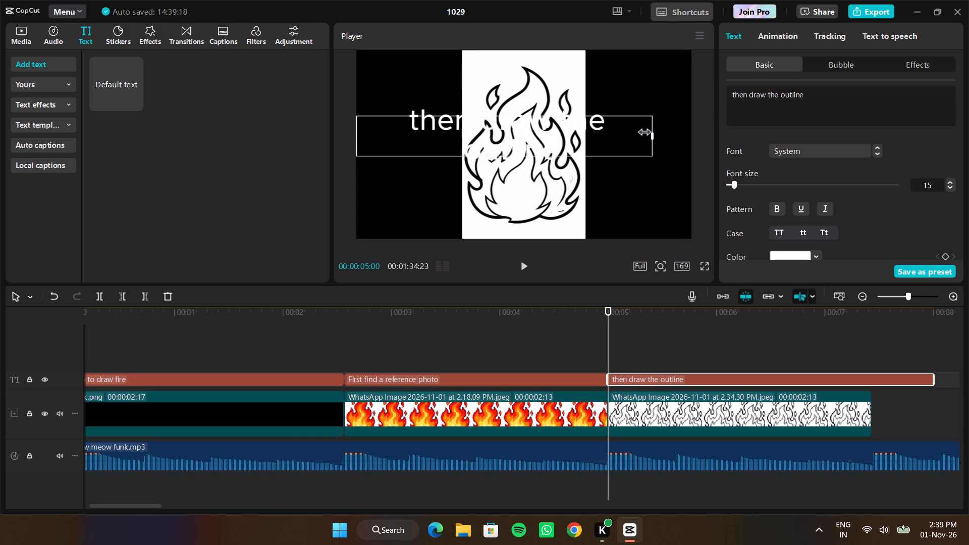
{"action": "left_click_drag", "start_coordinate": [603, 128], "coordinate": [535, 127]}
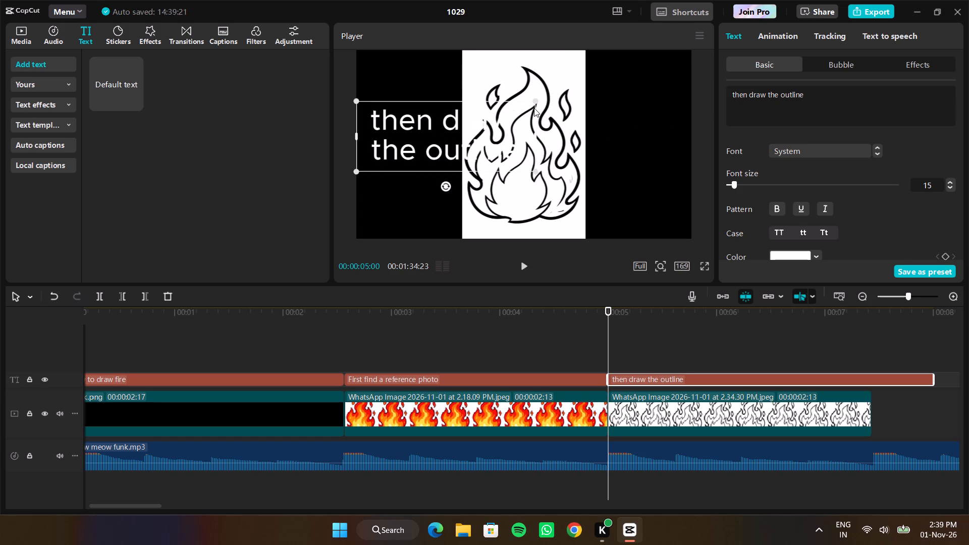
{"action": "left_click_drag", "start_coordinate": [534, 99], "coordinate": [484, 131]}
{"action": "left_click_drag", "start_coordinate": [456, 138], "coordinate": [420, 107]}
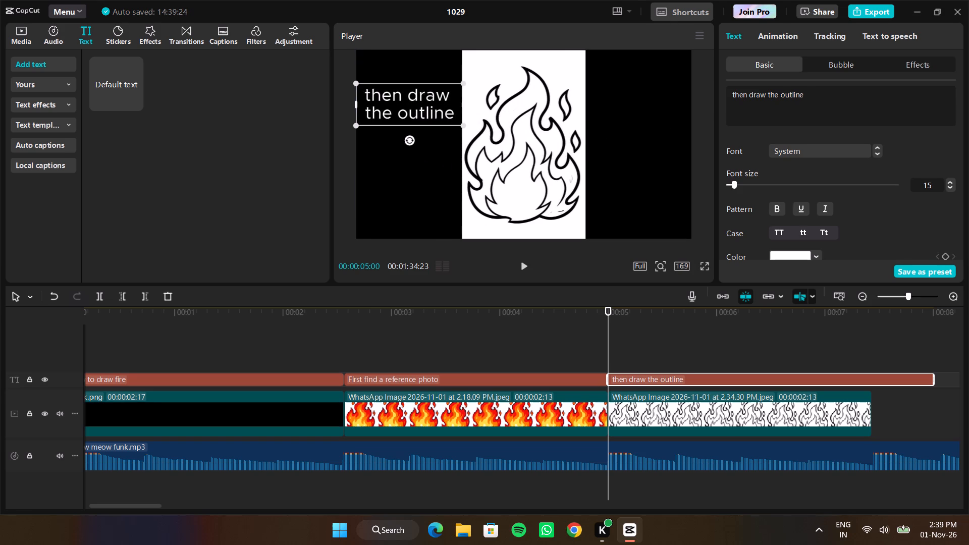
Capitalize the first letter of the outline caption so it reads "Then draw the outline".
{"action": "left_click", "coordinate": [740, 97]}
{"action": "key", "text": "ctrl+Left"}
{"action": "key", "text": "Right"}
{"action": "key", "text": "BackSpace"}
{"action": "key", "text": "shift+t"}
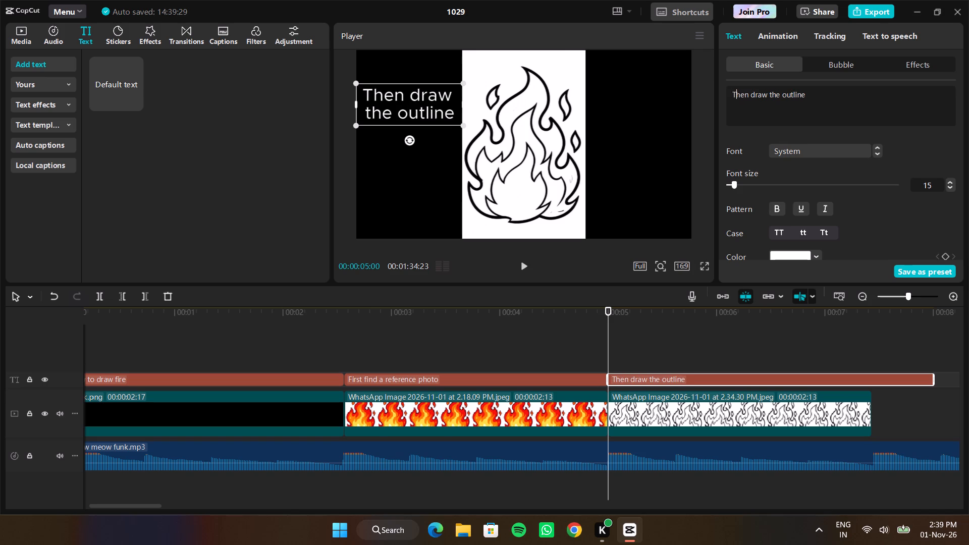
{"action": "key", "text": "ctrl+Right"}
{"action": "key", "text": "ctrl+Right"}
{"action": "key", "text": "ctrl+Right"}
{"action": "key", "text": "ctrl+Right"}
{"action": "key", "text": "ctrl+Right"}
{"action": "key", "text": "ctrl+Right"}
{"action": "key", "text": "ctrl+Right"}
{"action": "key", "text": "ctrl+Right"}
{"action": "left_click", "coordinate": [433, 144]}
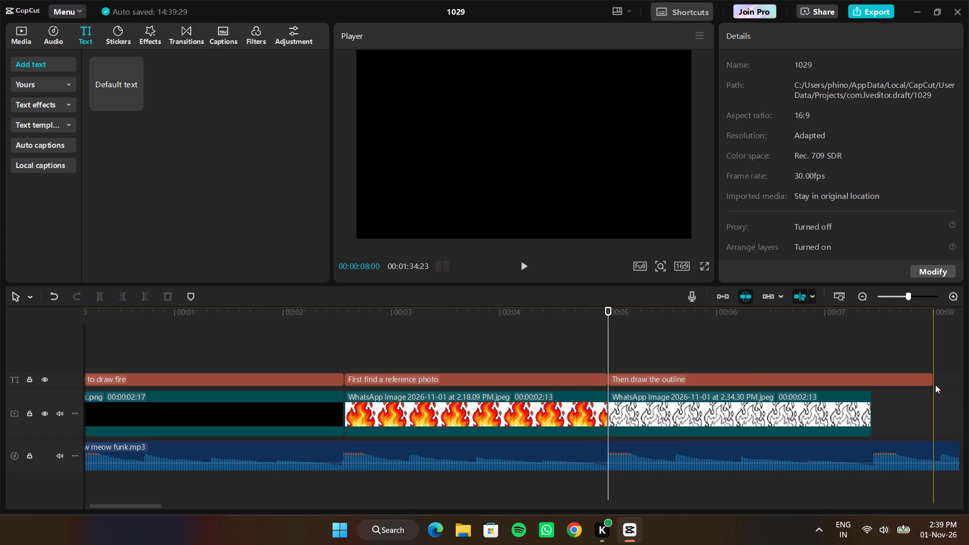
Trim the "Then draw the outline" caption to end together with the flame outline clip.
{"action": "left_click_drag", "start_coordinate": [931, 380], "coordinate": [871, 379]}
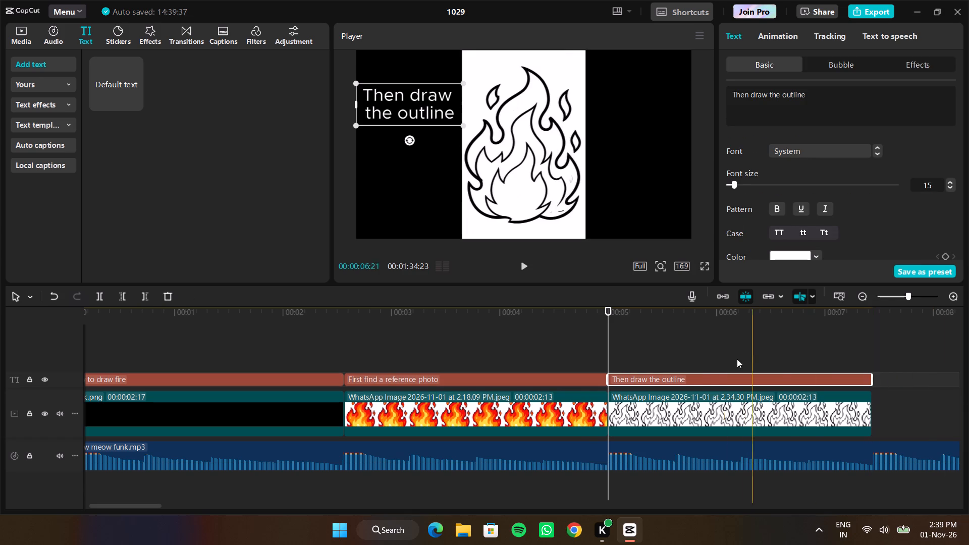
Move the playhead to the end of the flame outline clip at 00:00:07:13.
{"action": "scroll", "coordinate": [874, 355], "scroll_direction": "left", "scroll_amount": 1}
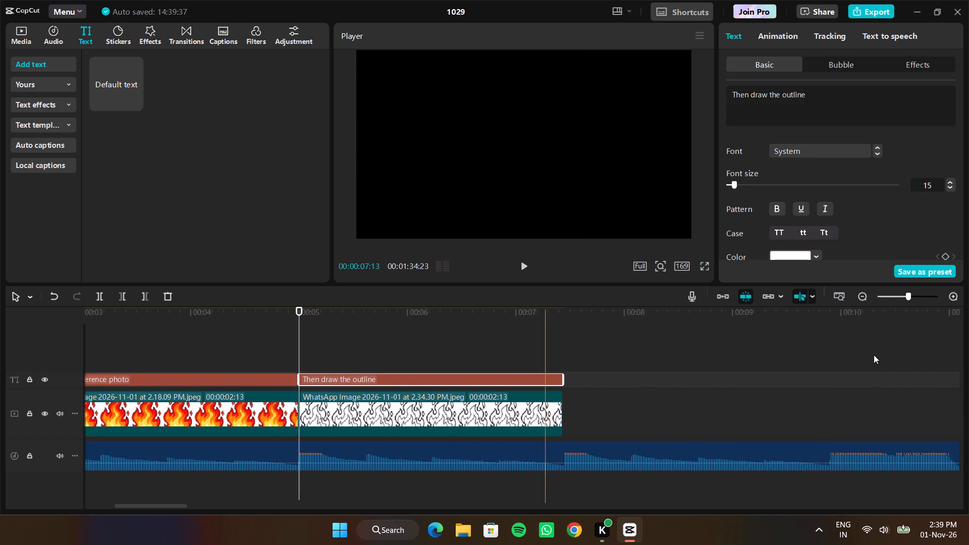
{"action": "scroll", "coordinate": [874, 355], "scroll_direction": "left", "scroll_amount": 2}
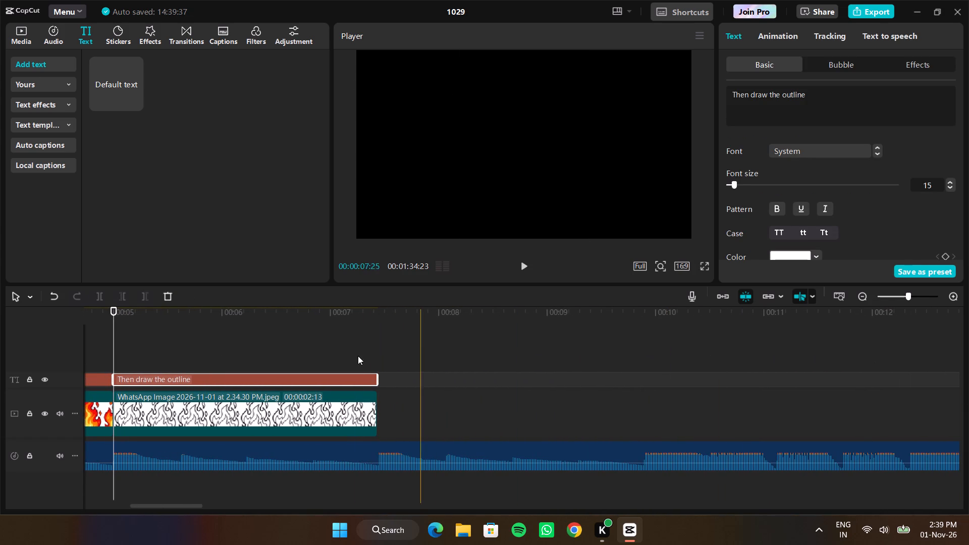
{"action": "left_click_drag", "start_coordinate": [115, 344], "coordinate": [371, 377]}
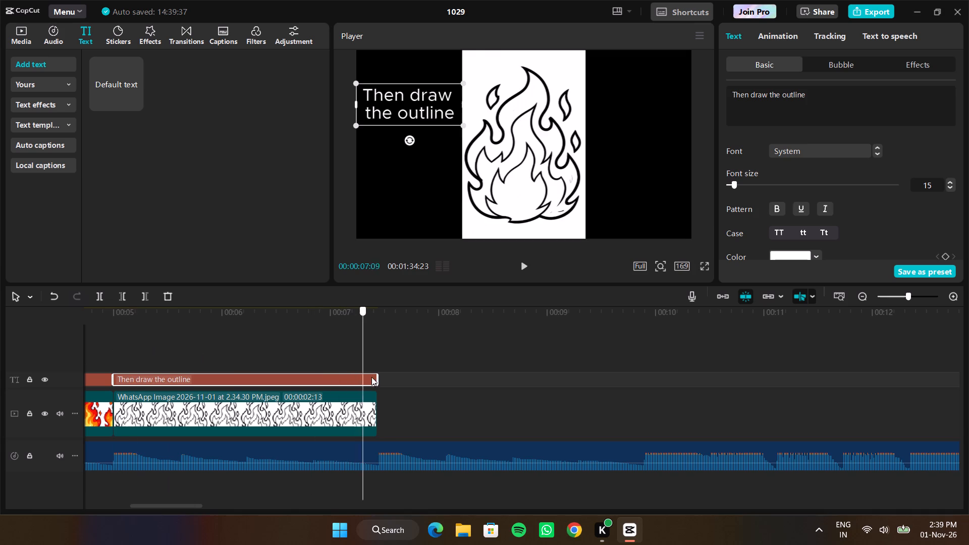
{"action": "left_click_drag", "start_coordinate": [371, 377], "coordinate": [378, 352]}
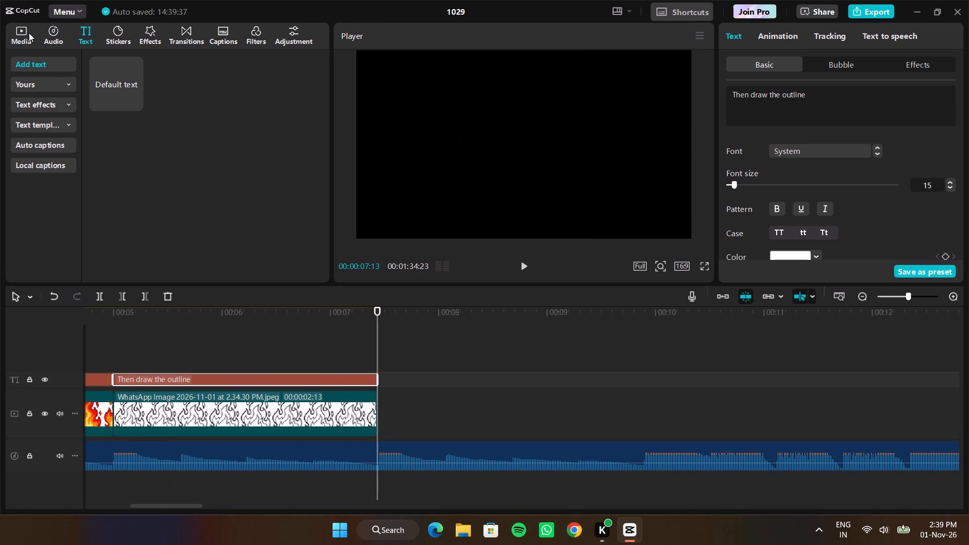
Import the shaded grey flame image "fire" from the rengoku drawing edit folder into the project media.
{"action": "left_click", "coordinate": [27, 34]}
{"action": "left_click", "coordinate": [27, 34]}
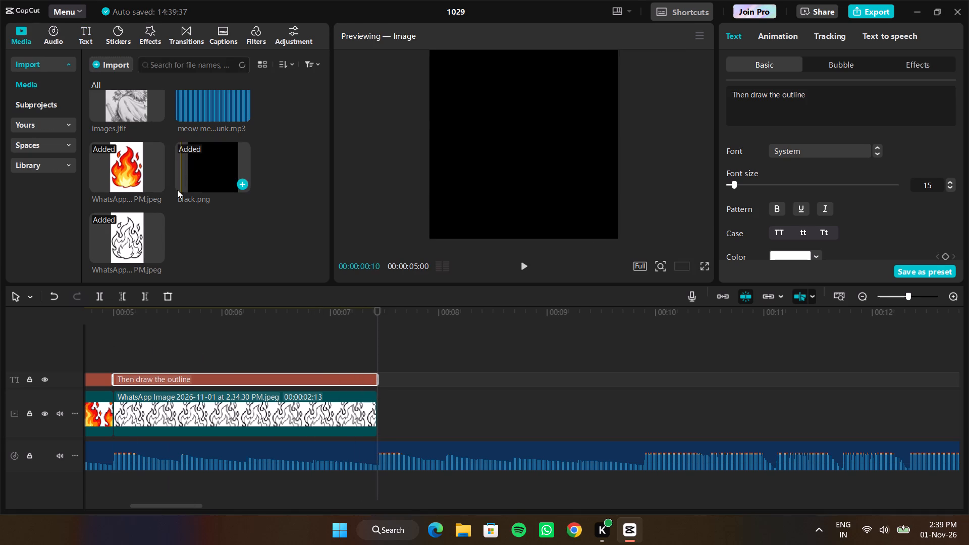
{"action": "scroll", "coordinate": [209, 163], "scroll_direction": "up", "scroll_amount": 1}
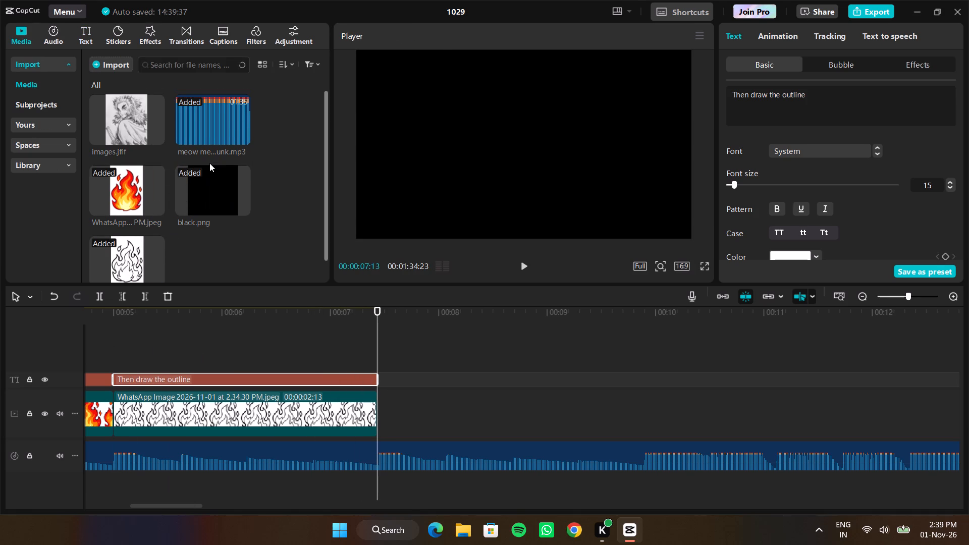
{"action": "left_click", "coordinate": [116, 63]}
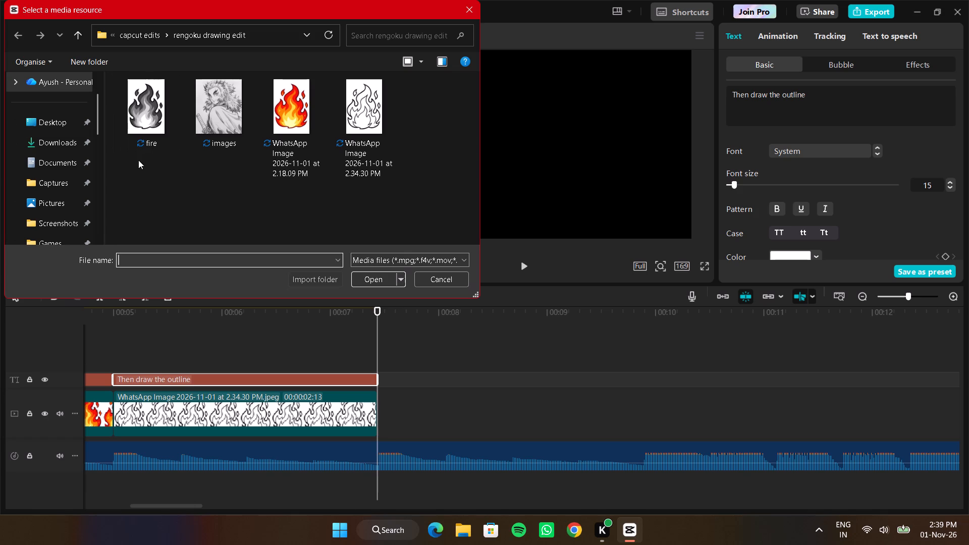
{"action": "left_click", "coordinate": [153, 129]}
{"action": "left_click", "coordinate": [387, 275]}
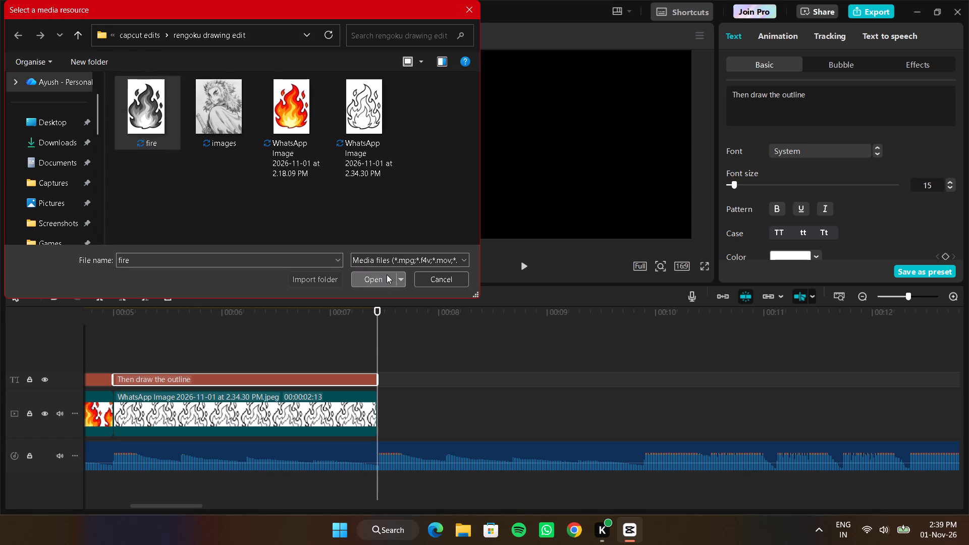
Place fire.jpeg on the main track directly after the flame outline clip and trim it to 00:00:02:14.
{"action": "left_click_drag", "start_coordinate": [209, 224], "coordinate": [391, 440]}
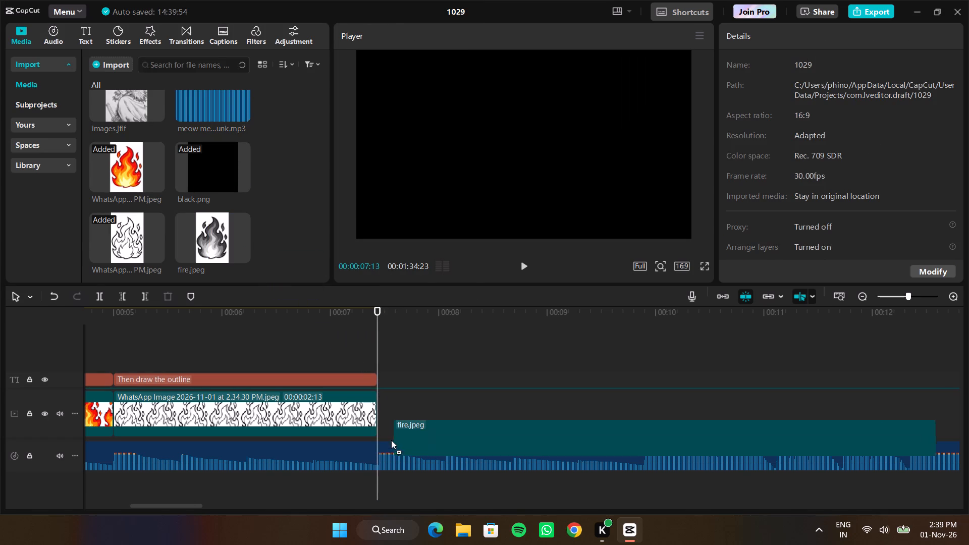
{"action": "left_click_drag", "start_coordinate": [391, 440], "coordinate": [374, 415]}
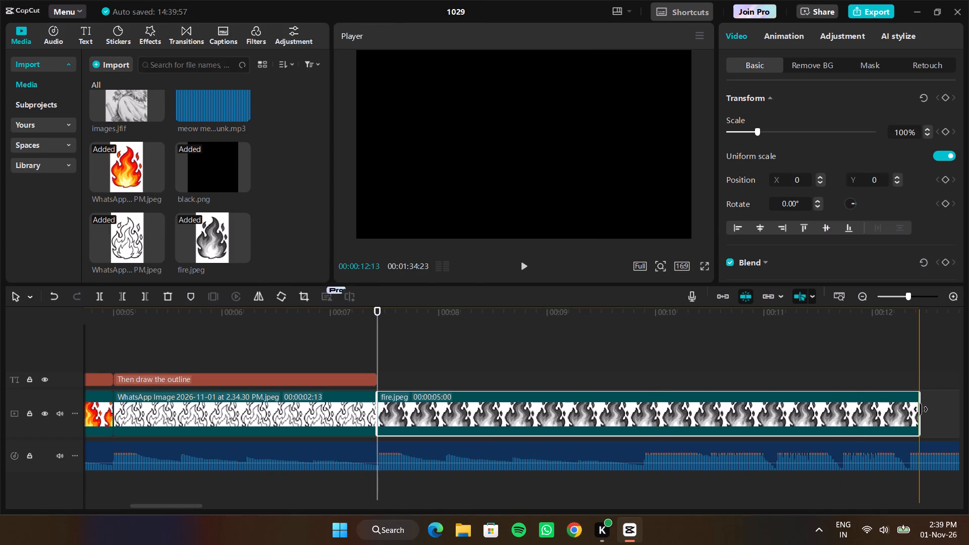
{"action": "left_click_drag", "start_coordinate": [921, 409], "coordinate": [643, 424]}
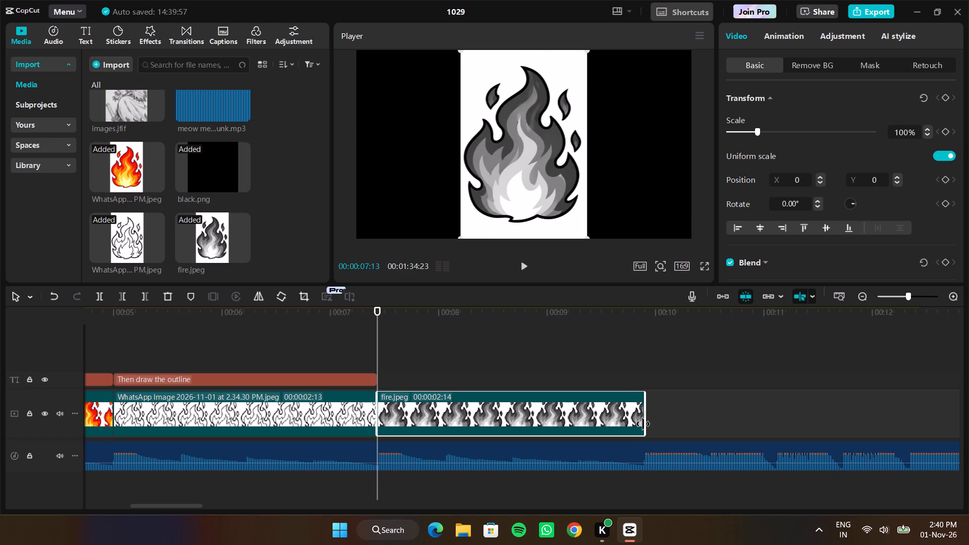
Add a default text at 00:00:07:13 above the fire.jpeg clip and change its wording to "Then add details".
{"action": "left_click", "coordinate": [86, 40]}
{"action": "left_click", "coordinate": [133, 99]}
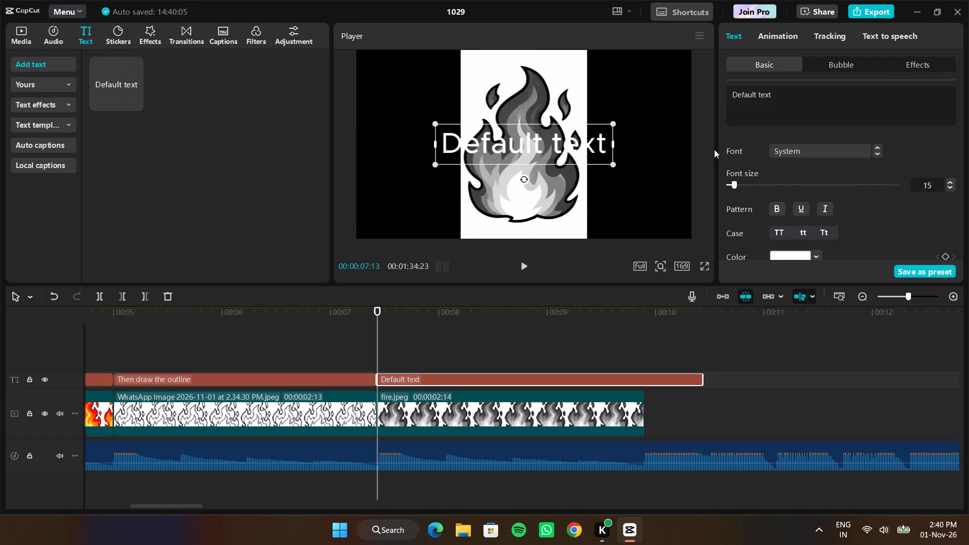
{"action": "left_click", "coordinate": [793, 109]}
{"action": "key", "text": "BackSpace"}
{"action": "key", "text": "BackSpace"}
{"action": "key", "text": "BackSpace"}
{"action": "key", "text": "BackSpace"}
{"action": "key", "text": "BackSpace"}
{"action": "key", "text": "BackSpace"}
{"action": "key", "text": "BackSpace"}
{"action": "key", "text": "BackSpace"}
{"action": "key", "text": "BackSpace"}
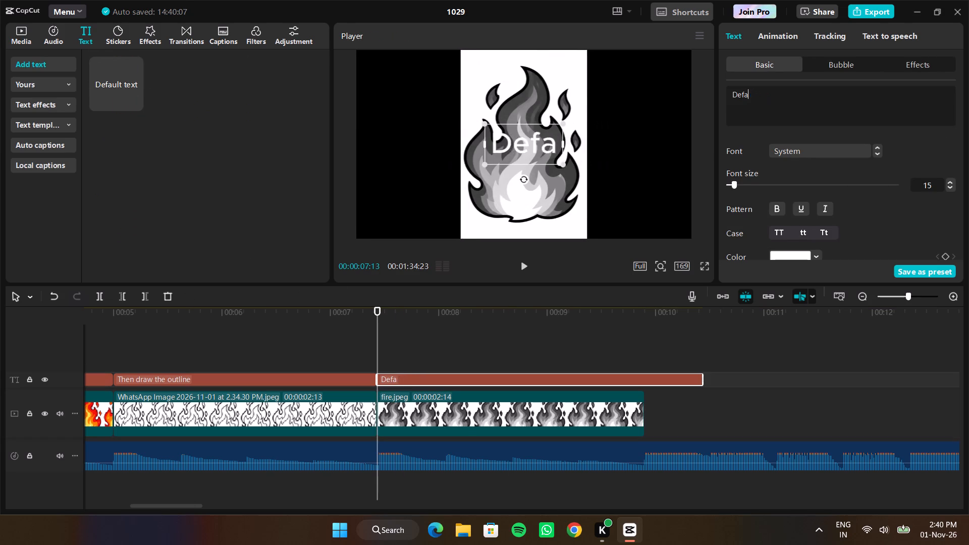
{"action": "key", "text": "BackSpace"}
{"action": "key", "text": "BackSpace"}
{"action": "key", "text": "BackSpace"}
{"action": "key", "text": "BackSpace"}
{"action": "key", "text": "BackSpace"}
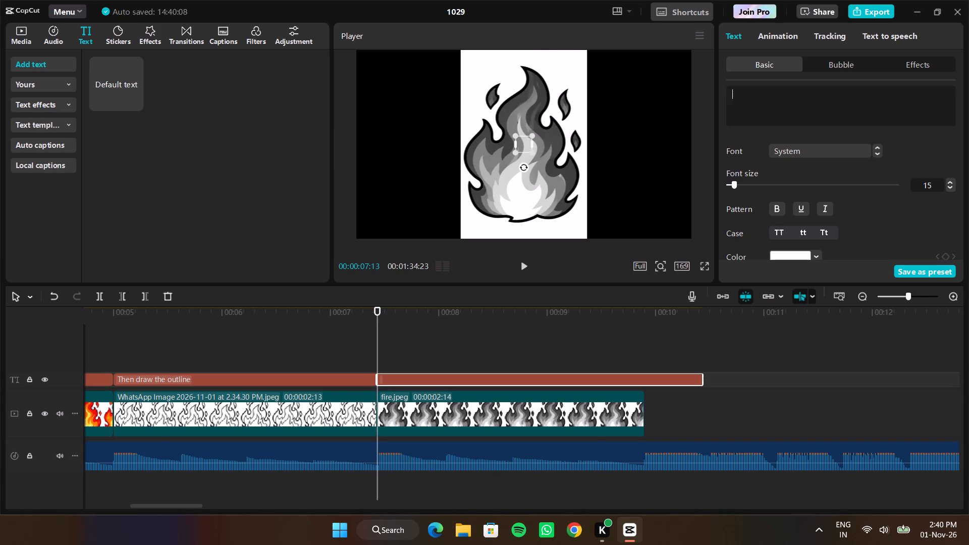
{"action": "type", "text": "Teh"}
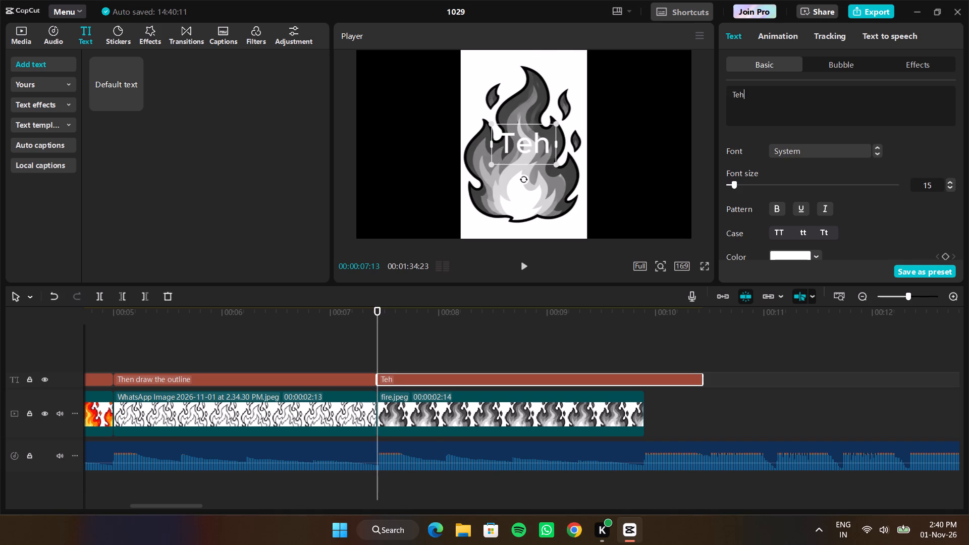
{"action": "key", "text": "BackSpace"}
{"action": "key", "text": "BackSpace"}
{"action": "type", "text": "hen add"}
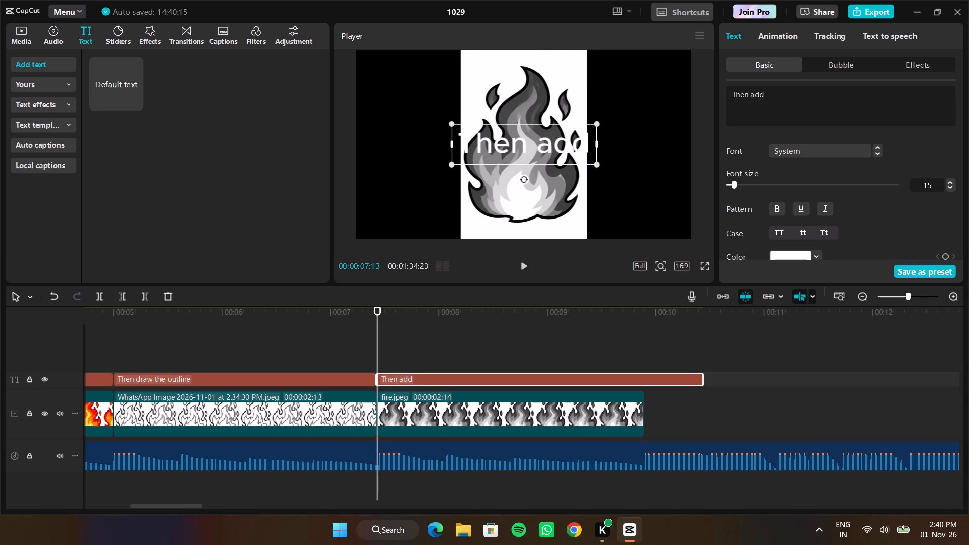
{"action": "key", "text": "space"}
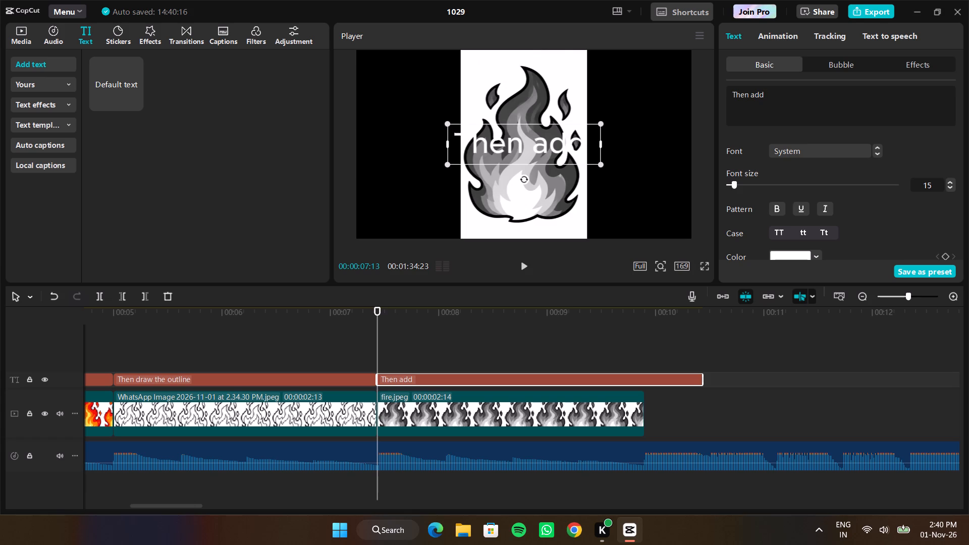
{"action": "type", "text": "details"}
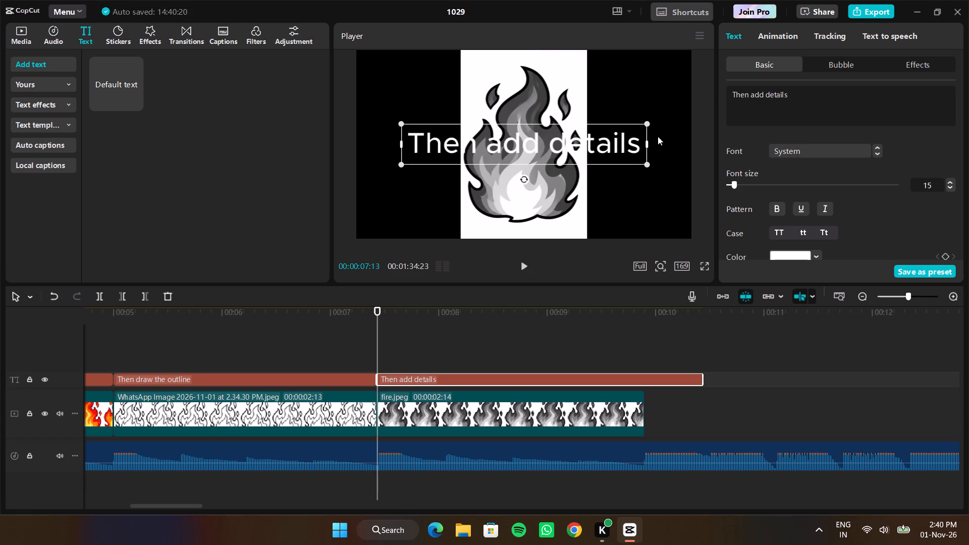
Wrap the "Then add details" caption onto two lines and resize it to fit the black area left of the grey flame.
{"action": "left_click_drag", "start_coordinate": [648, 141], "coordinate": [443, 157]}
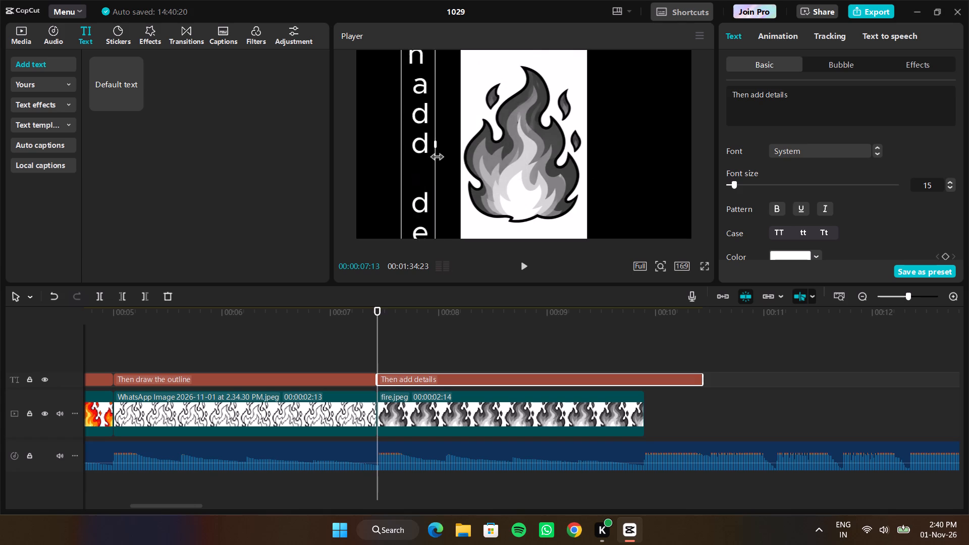
{"action": "left_click_drag", "start_coordinate": [443, 157], "coordinate": [479, 157]}
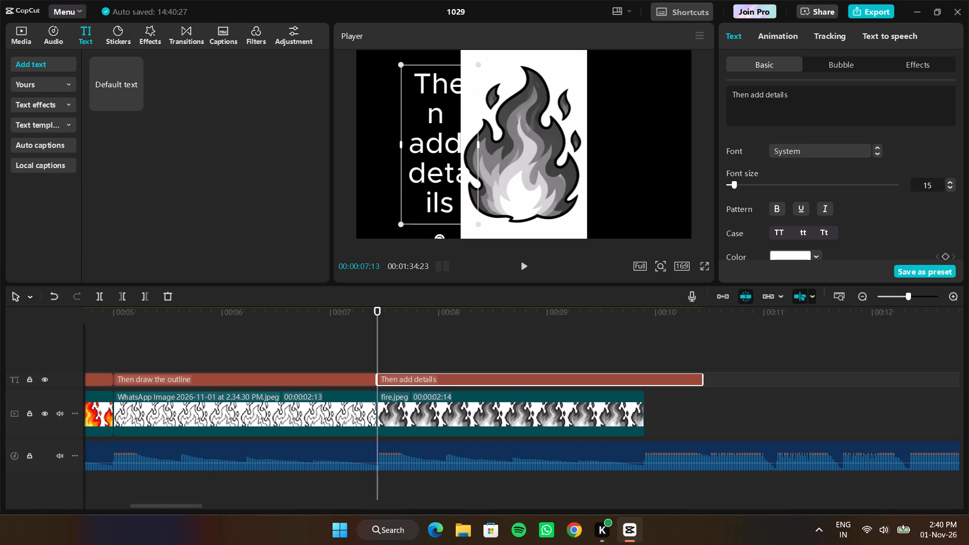
{"action": "left_click_drag", "start_coordinate": [477, 65], "coordinate": [435, 124]}
{"action": "left_click_drag", "start_coordinate": [439, 132], "coordinate": [400, 110]}
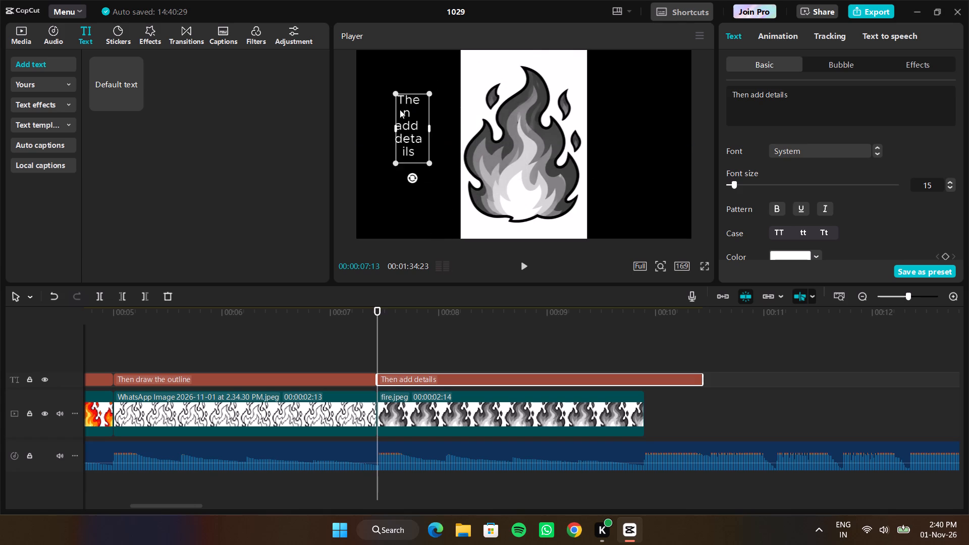
{"action": "left_click_drag", "start_coordinate": [400, 110], "coordinate": [374, 98]}
{"action": "left_click_drag", "start_coordinate": [391, 109], "coordinate": [434, 111]}
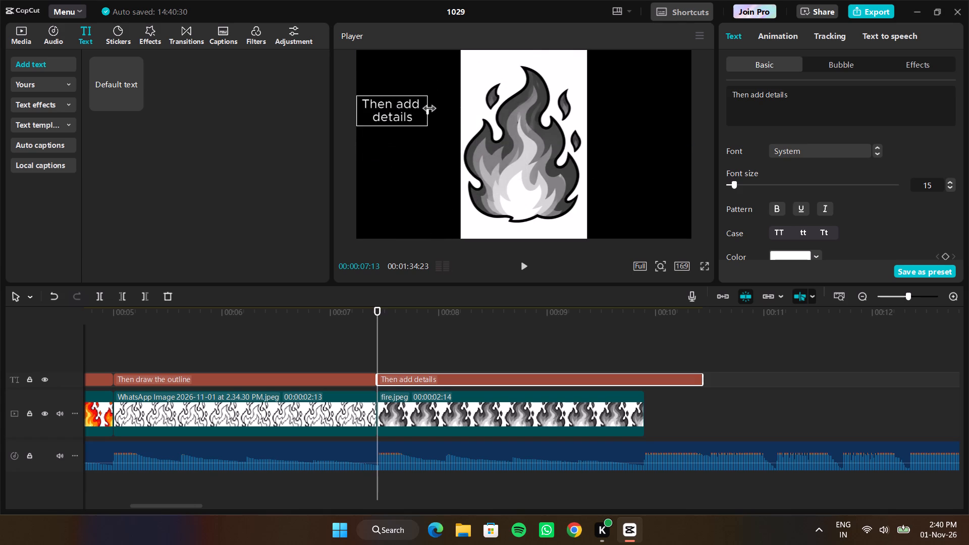
{"action": "left_click_drag", "start_coordinate": [434, 111], "coordinate": [463, 116]}
{"action": "left_click", "coordinate": [427, 114]}
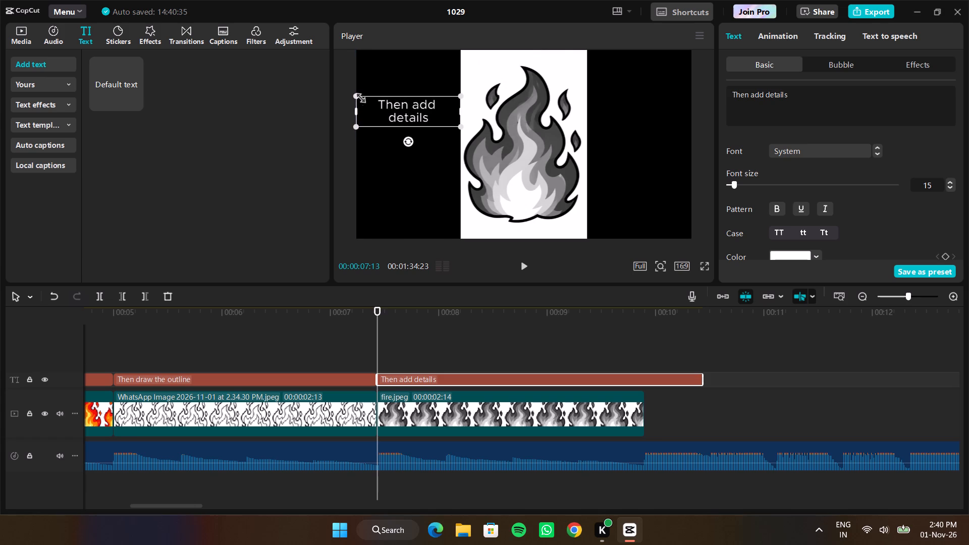
{"action": "left_click_drag", "start_coordinate": [356, 93], "coordinate": [321, 65]}
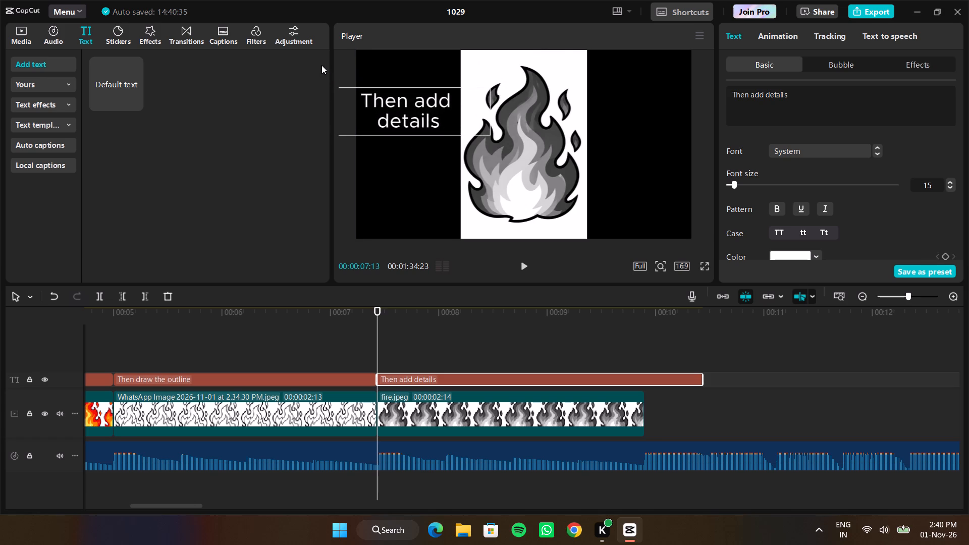
{"action": "left_click_drag", "start_coordinate": [321, 65], "coordinate": [323, 65]}
{"action": "left_click", "coordinate": [436, 166]}
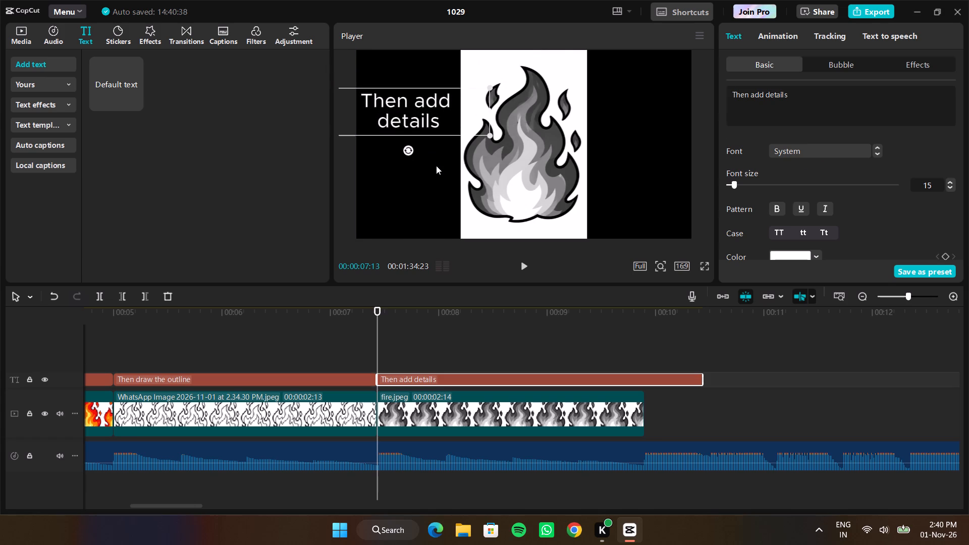
Trim the "Then add details" caption to end together with the fire.jpeg clip.
{"action": "left_click", "coordinate": [698, 378]}
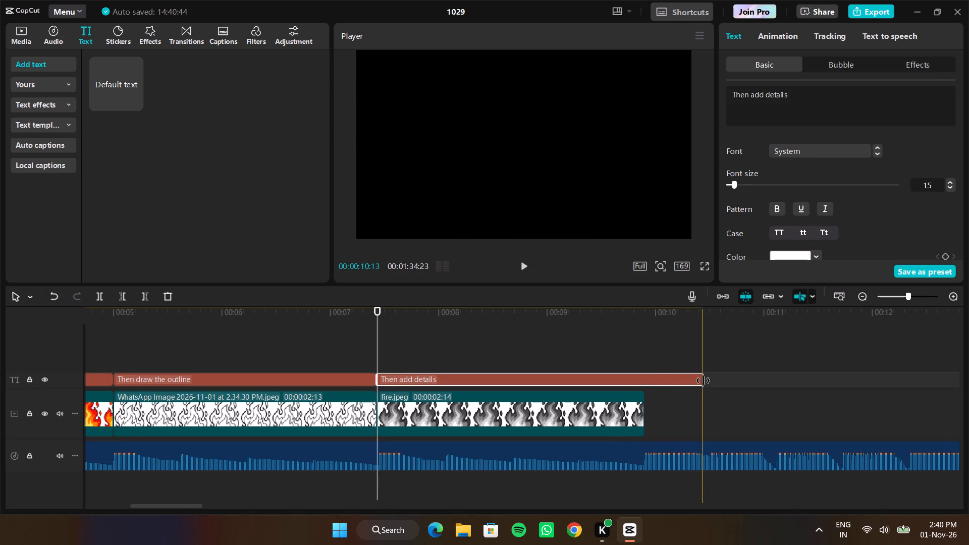
{"action": "left_click_drag", "start_coordinate": [703, 380], "coordinate": [640, 380]}
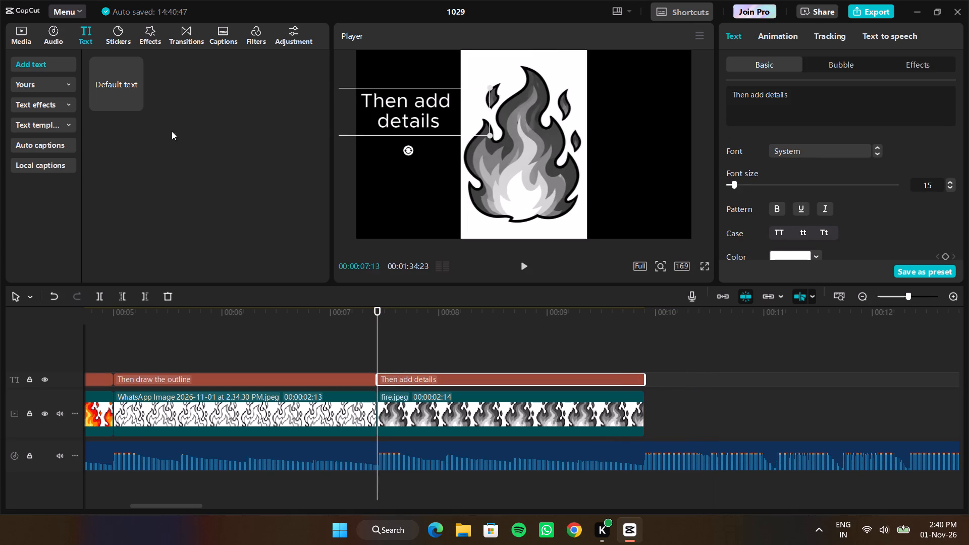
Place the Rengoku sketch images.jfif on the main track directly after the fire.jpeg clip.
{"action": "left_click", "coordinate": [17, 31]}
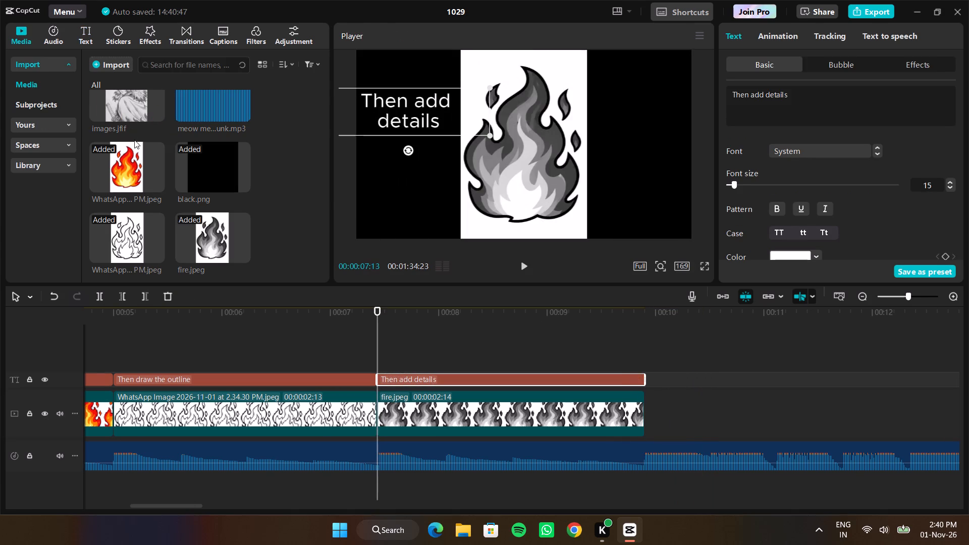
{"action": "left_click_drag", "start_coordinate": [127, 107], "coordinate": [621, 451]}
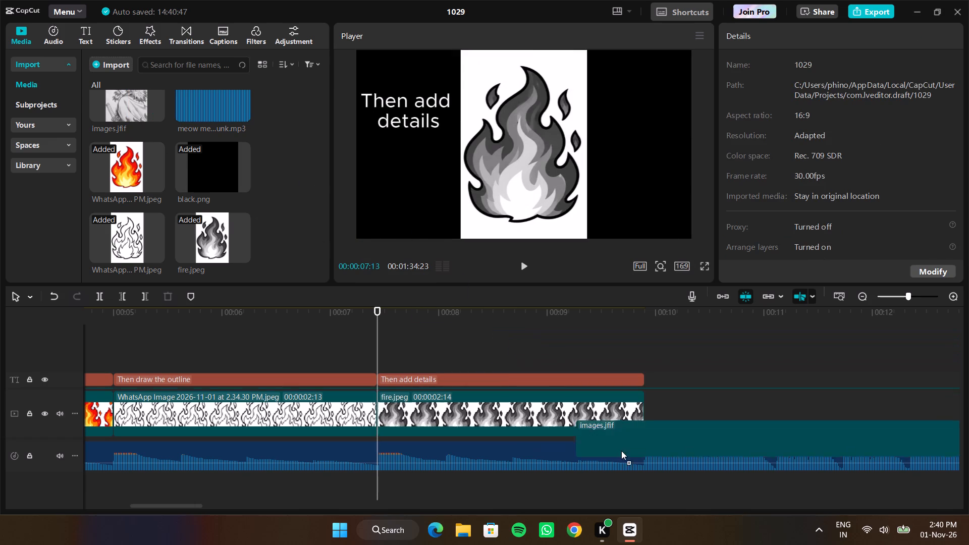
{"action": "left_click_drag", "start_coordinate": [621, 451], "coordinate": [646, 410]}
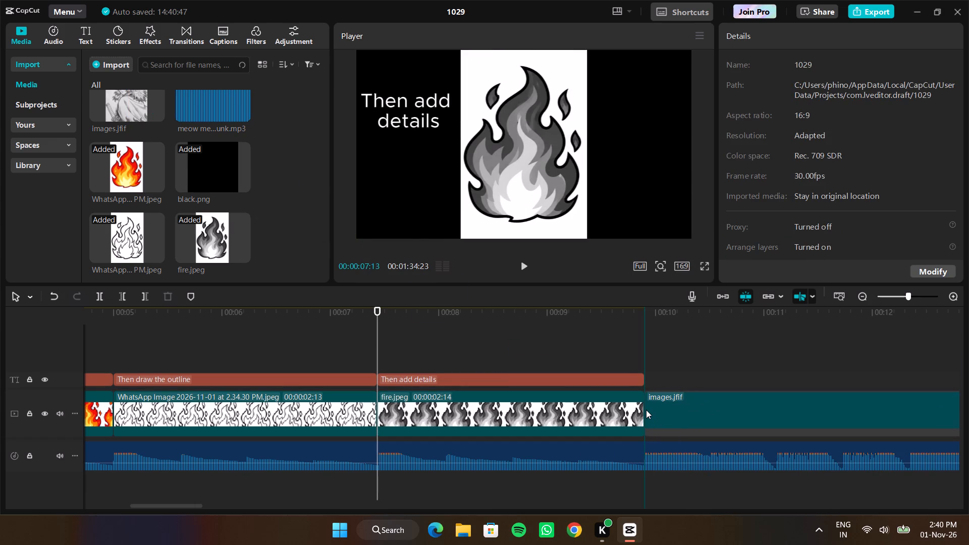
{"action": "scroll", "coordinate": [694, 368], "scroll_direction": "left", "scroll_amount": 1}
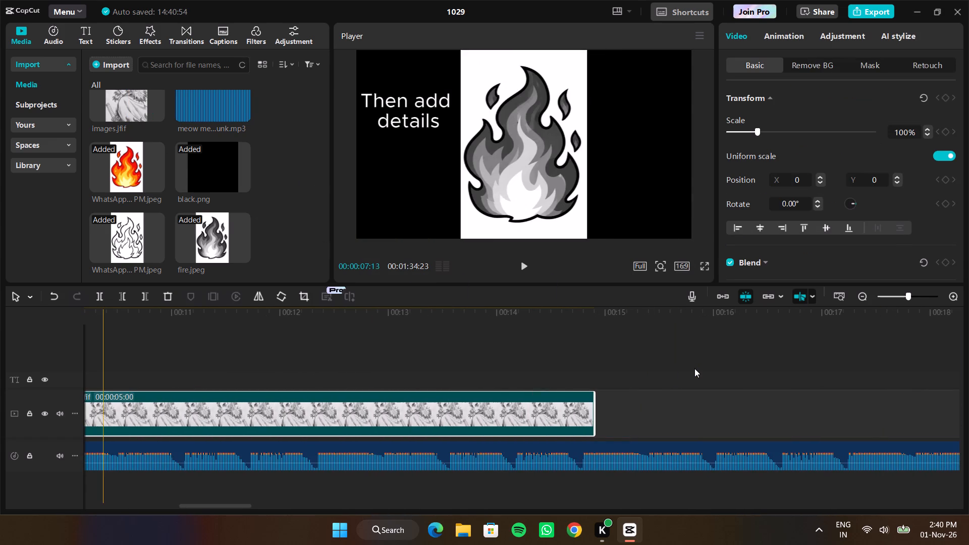
Scrub through the captioned tutorial clips from the title to the Rengoku sketch, ending at the cut at 00:00:09:27.
{"action": "scroll", "coordinate": [278, 352], "scroll_direction": "right", "scroll_amount": 3}
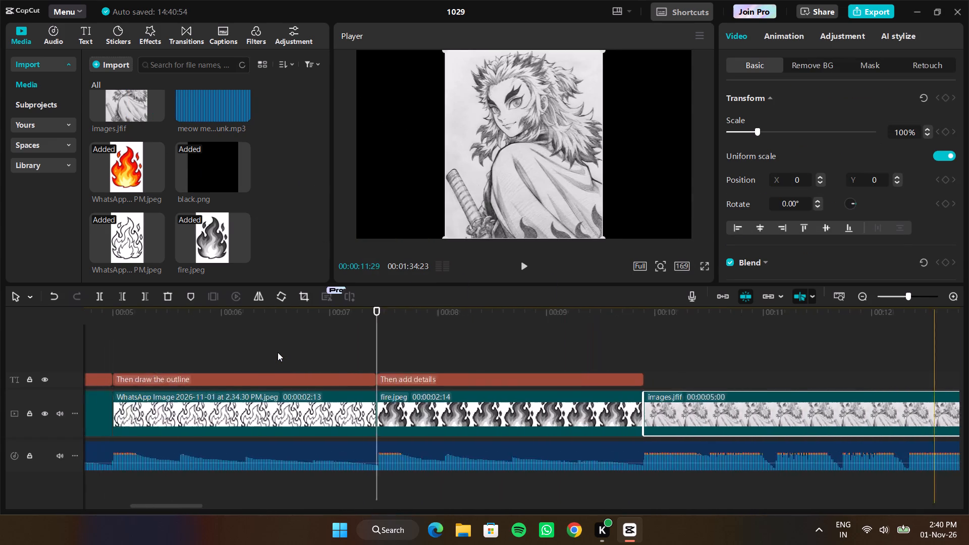
{"action": "scroll", "coordinate": [278, 352], "scroll_direction": "right", "scroll_amount": 3}
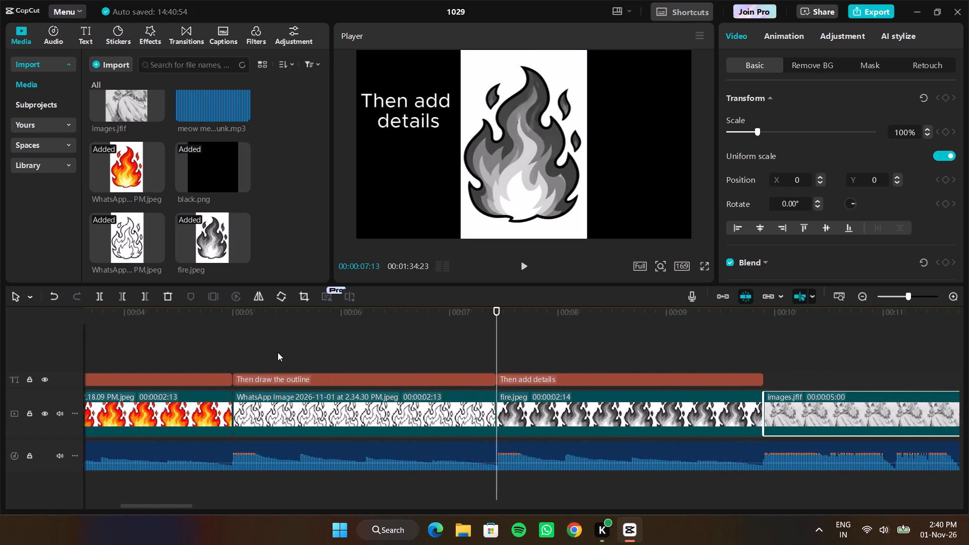
{"action": "scroll", "coordinate": [278, 352], "scroll_direction": "right", "scroll_amount": 3}
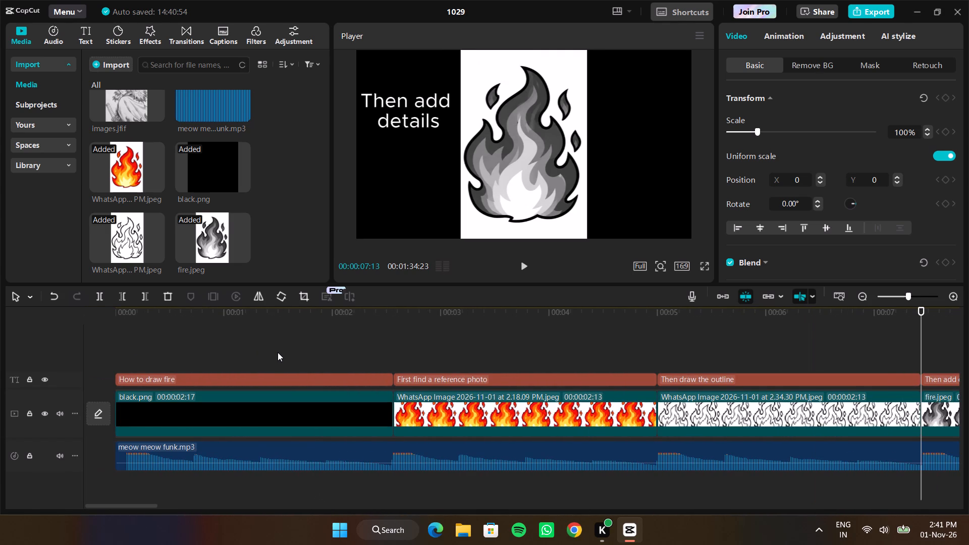
{"action": "left_click", "coordinate": [212, 365]}
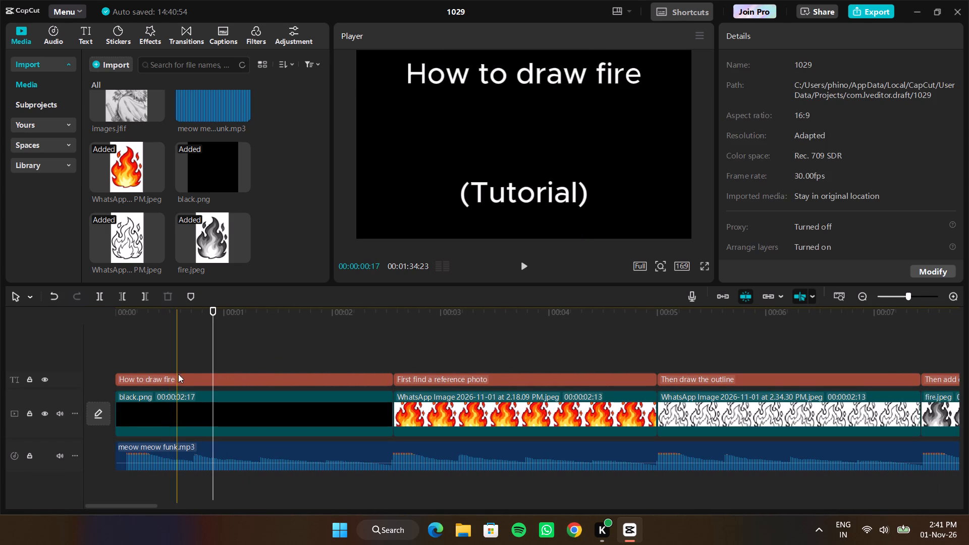
{"action": "left_click_drag", "start_coordinate": [211, 351], "coordinate": [622, 398]}
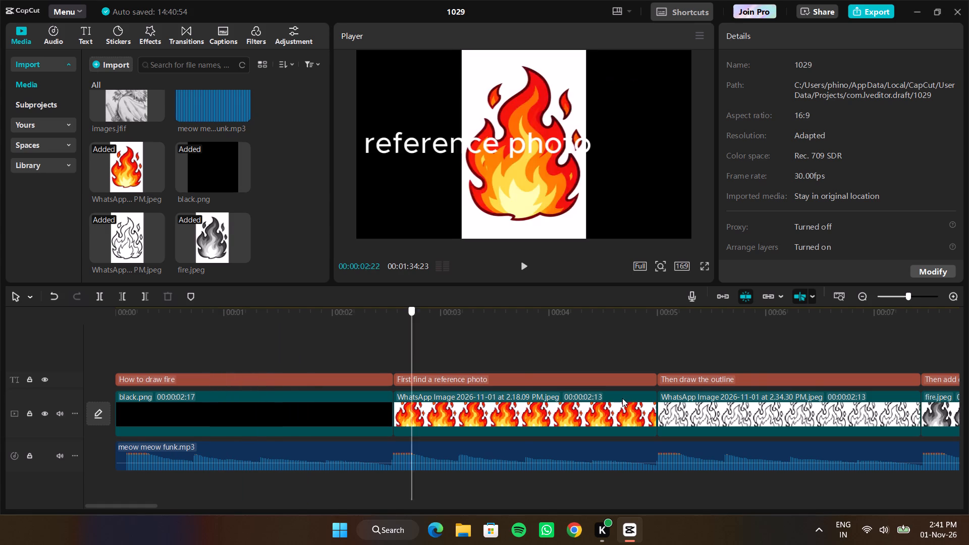
{"action": "left_click_drag", "start_coordinate": [622, 398], "coordinate": [963, 376]}
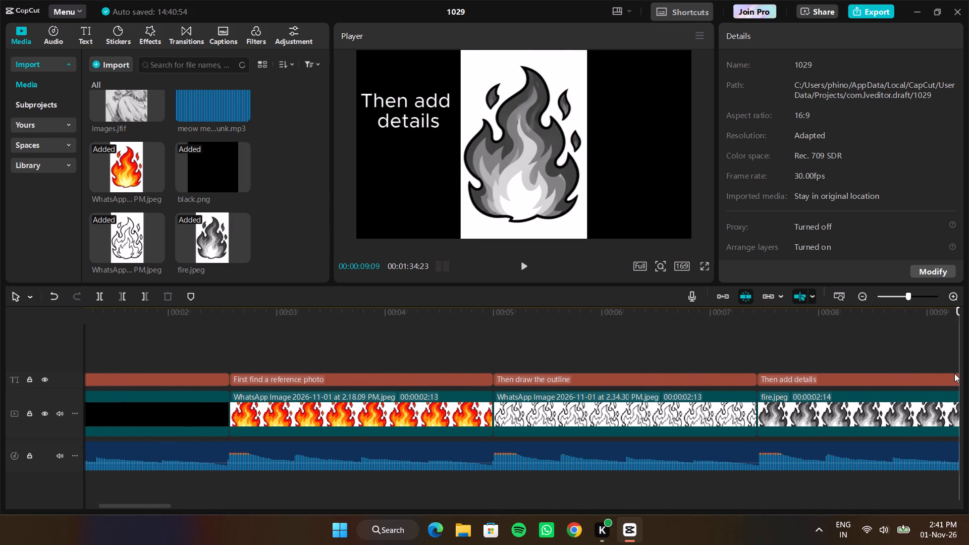
{"action": "left_click", "coordinate": [884, 368]}
{"action": "left_click_drag", "start_coordinate": [884, 365], "coordinate": [289, 404]}
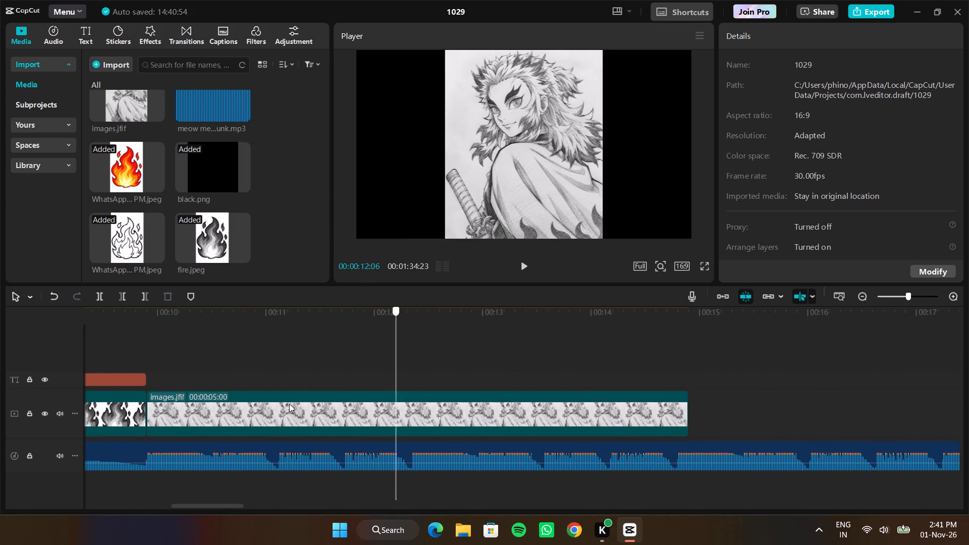
{"action": "left_click_drag", "start_coordinate": [289, 404], "coordinate": [140, 399]}
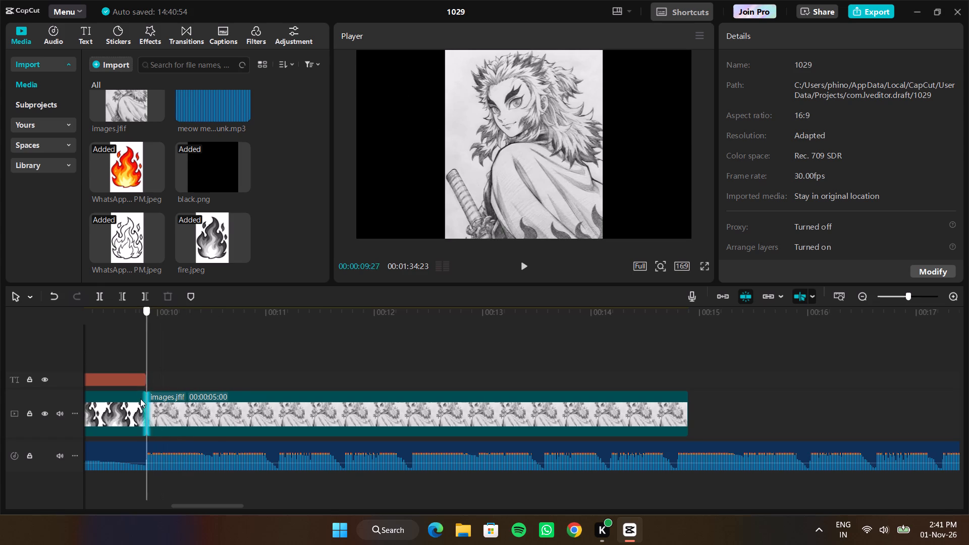
{"action": "left_click_drag", "start_coordinate": [140, 399], "coordinate": [639, 377]}
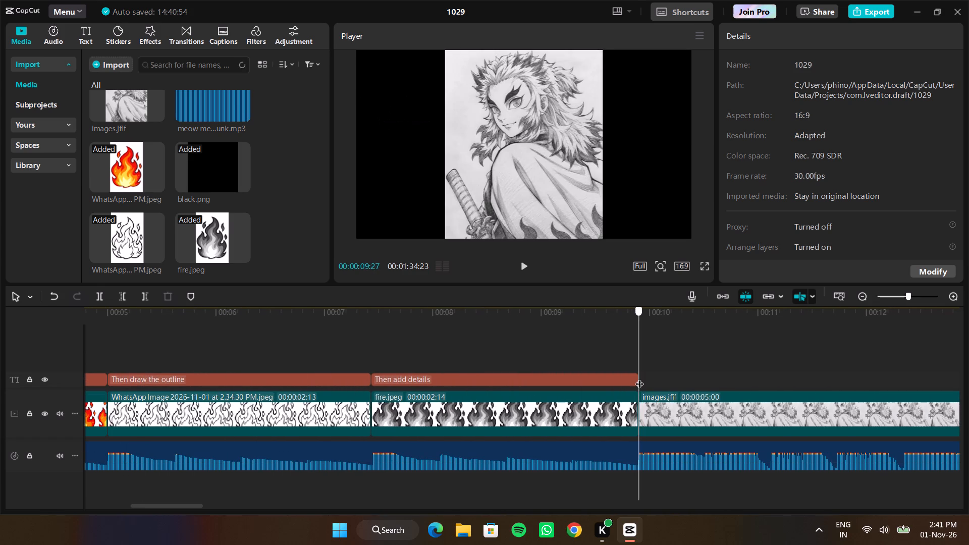
{"action": "left_click_drag", "start_coordinate": [639, 377], "coordinate": [637, 405]}
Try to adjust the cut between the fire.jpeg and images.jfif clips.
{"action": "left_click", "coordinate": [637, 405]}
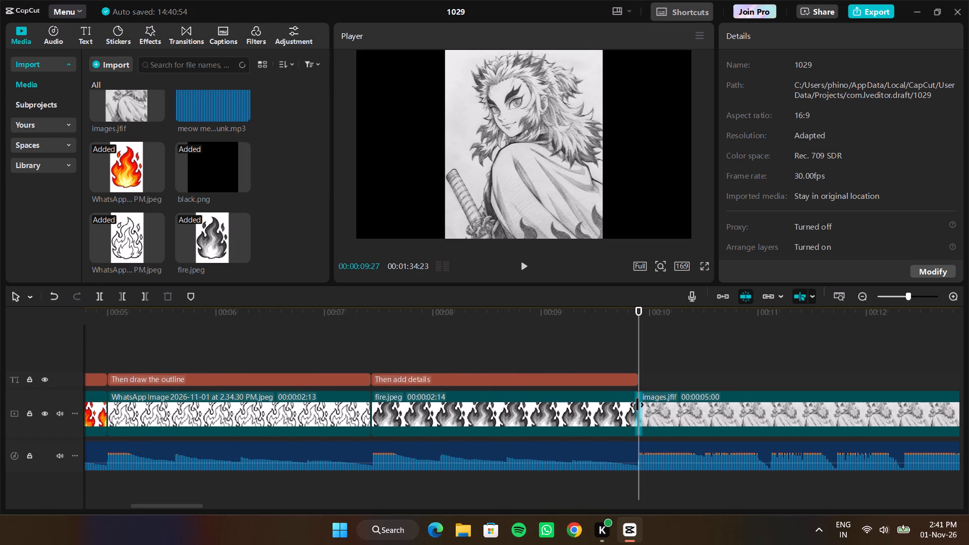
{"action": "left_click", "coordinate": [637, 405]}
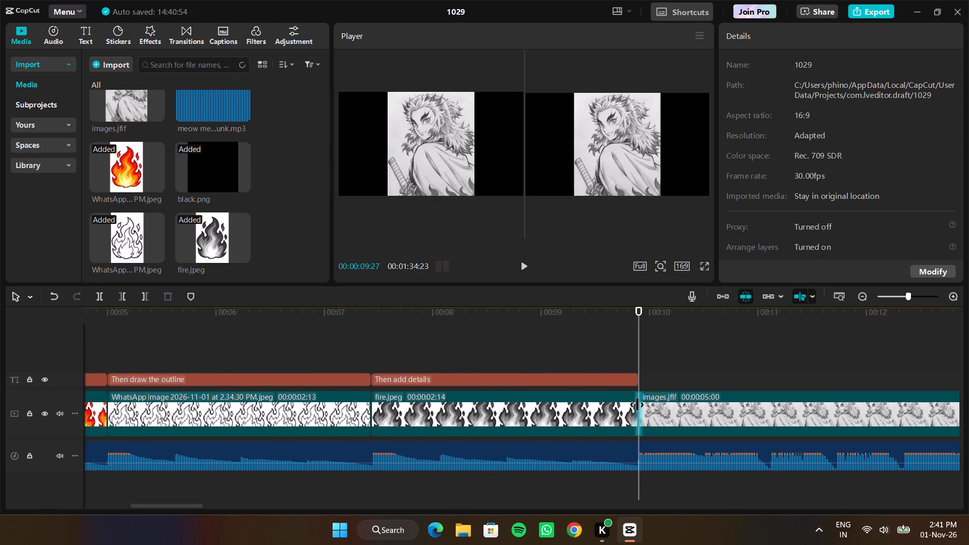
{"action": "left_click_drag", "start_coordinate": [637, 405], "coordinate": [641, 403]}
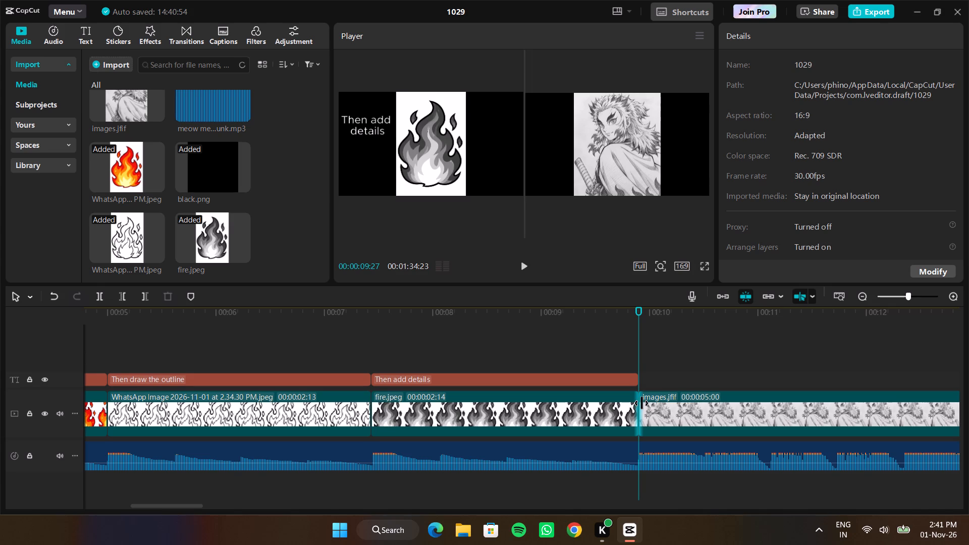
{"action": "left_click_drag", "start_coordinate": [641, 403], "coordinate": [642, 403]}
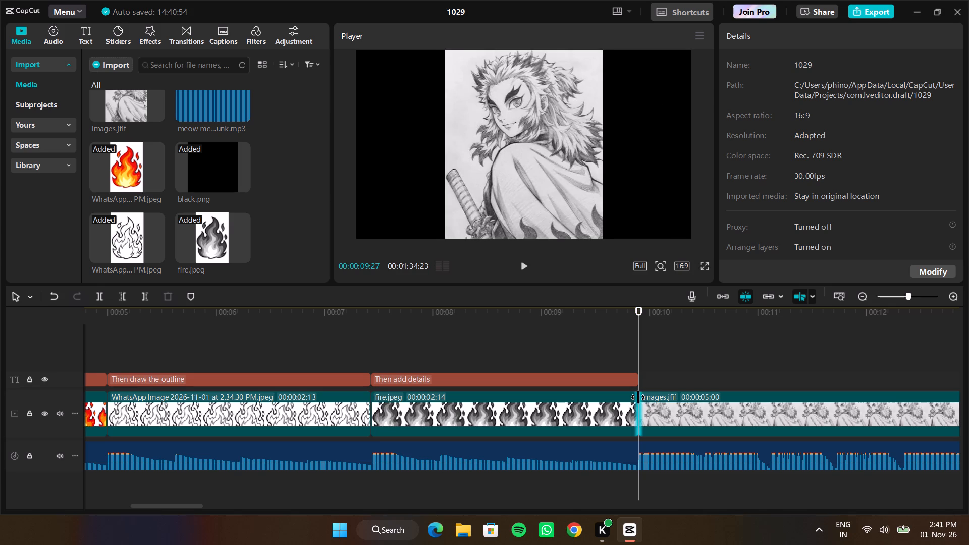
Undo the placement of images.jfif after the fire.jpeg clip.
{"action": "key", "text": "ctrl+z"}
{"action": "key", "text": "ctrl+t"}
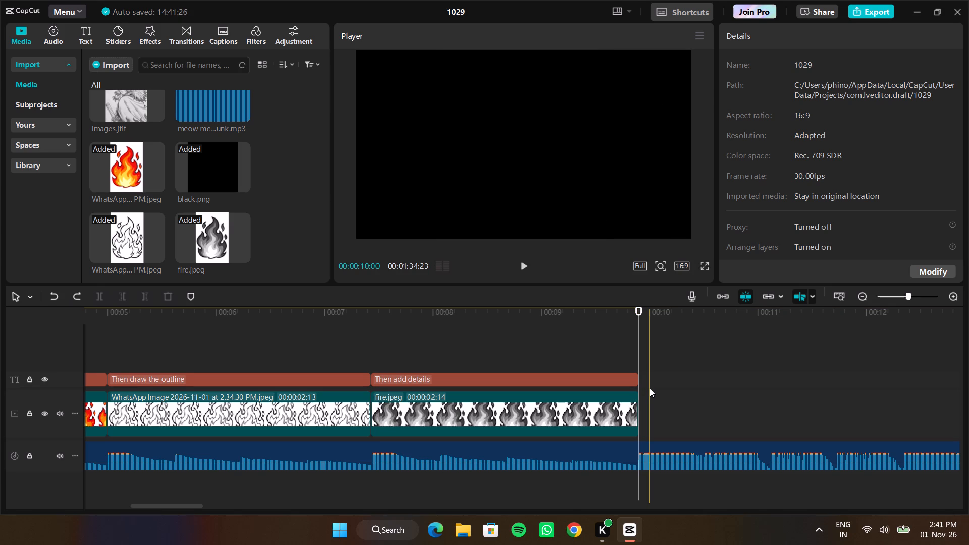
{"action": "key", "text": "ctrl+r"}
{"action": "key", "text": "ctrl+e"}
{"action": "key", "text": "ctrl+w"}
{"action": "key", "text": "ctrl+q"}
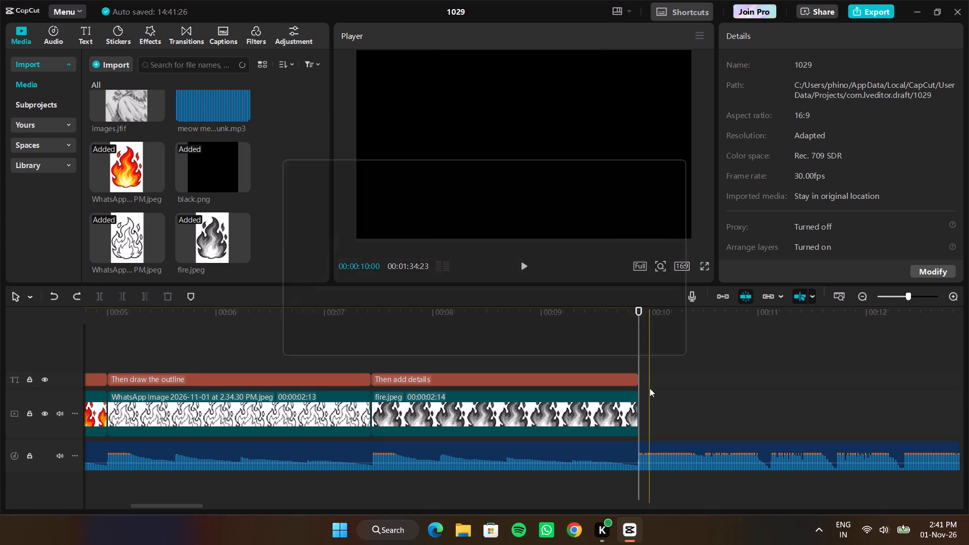
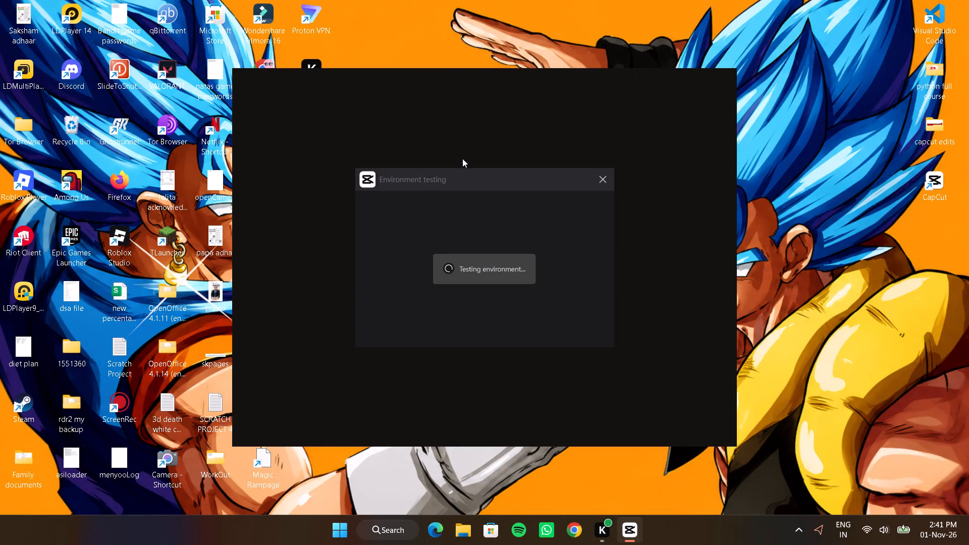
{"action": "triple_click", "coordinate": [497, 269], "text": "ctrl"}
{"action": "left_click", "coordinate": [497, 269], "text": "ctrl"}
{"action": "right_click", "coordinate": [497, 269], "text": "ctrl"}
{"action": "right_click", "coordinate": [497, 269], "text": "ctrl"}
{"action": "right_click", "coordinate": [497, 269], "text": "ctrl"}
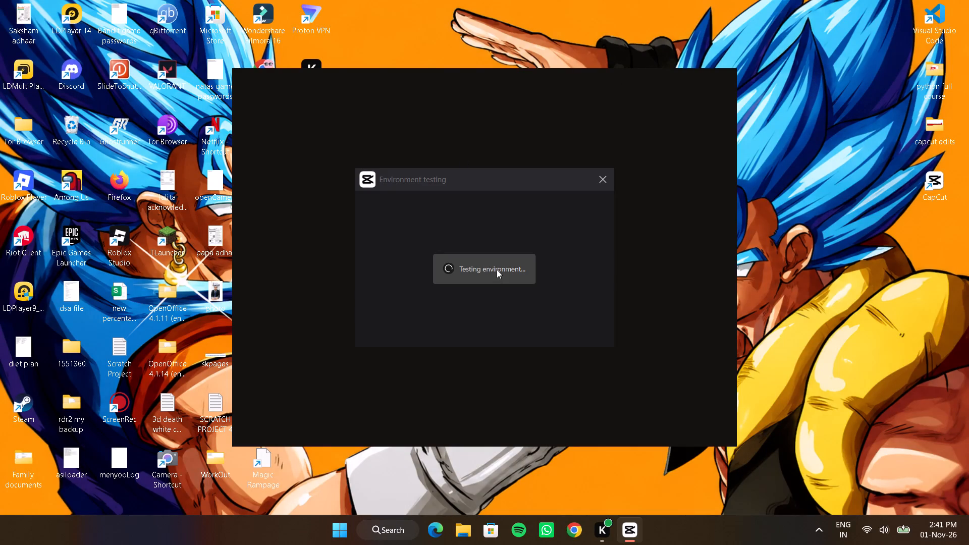
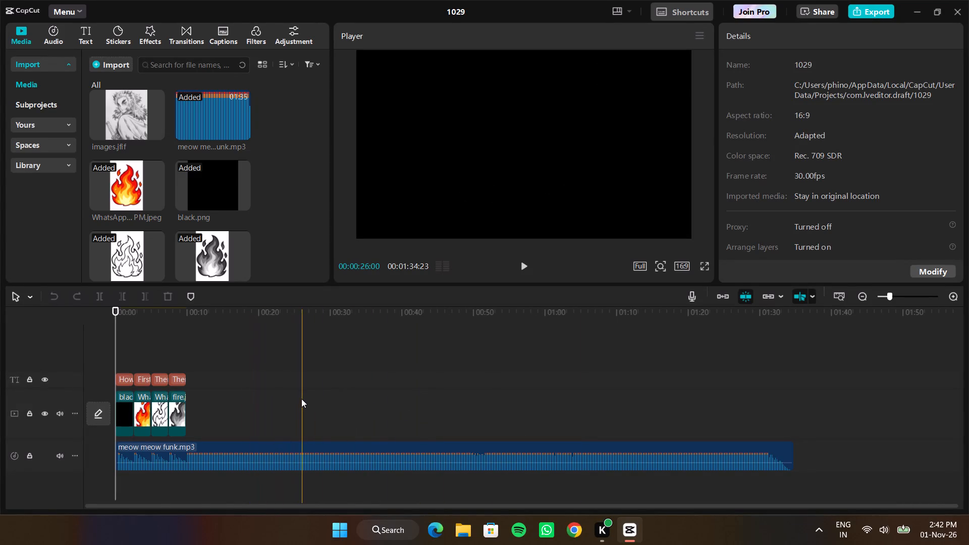
Add the Rengoku sketch images.jfif to the video track directly after the fire.jpeg clip, at 00:00:09:27.
{"action": "scroll", "coordinate": [301, 399], "scroll_direction": "up", "scroll_amount": 20, "text": "ctrl"}
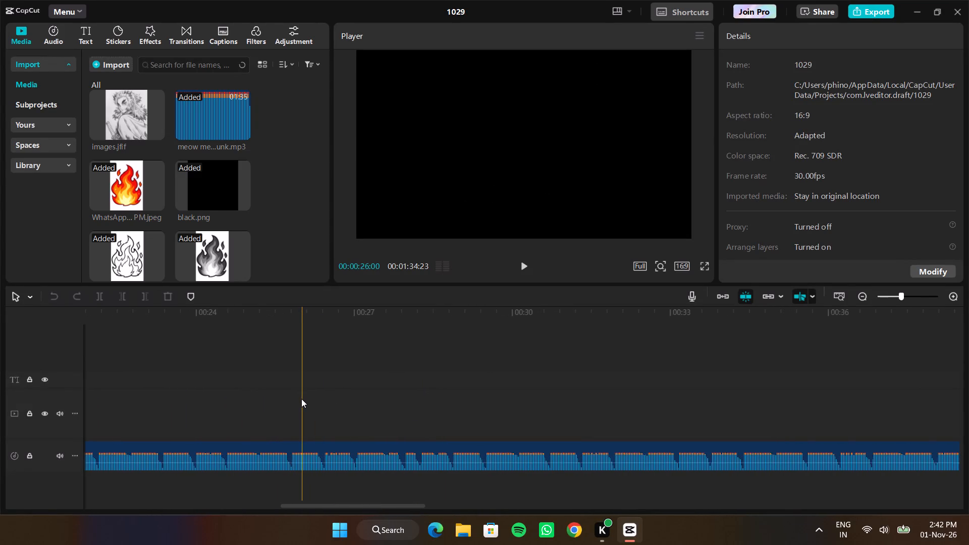
{"action": "scroll", "coordinate": [301, 399], "scroll_direction": "up", "scroll_amount": 9, "text": "ctrl"}
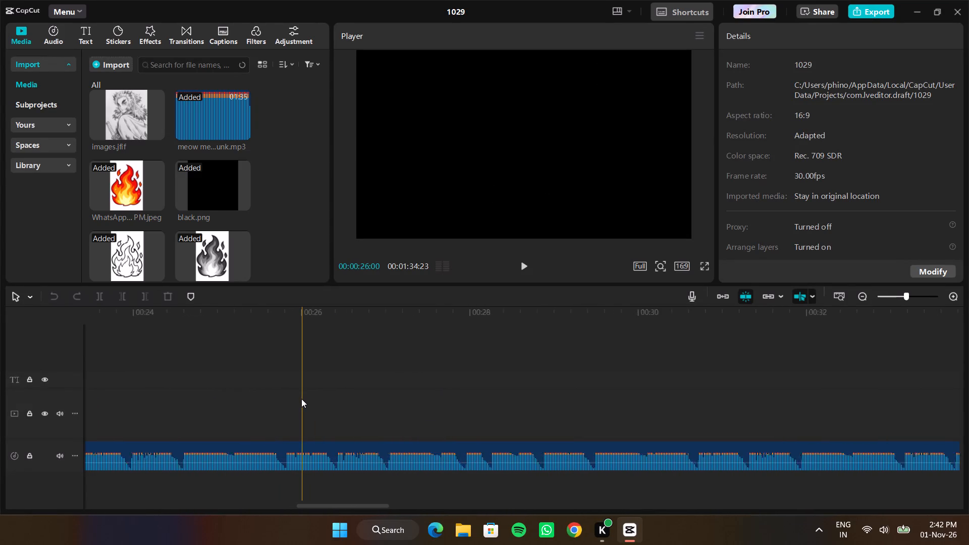
{"action": "scroll", "coordinate": [301, 399], "scroll_direction": "up", "scroll_amount": 10, "text": "ctrl"}
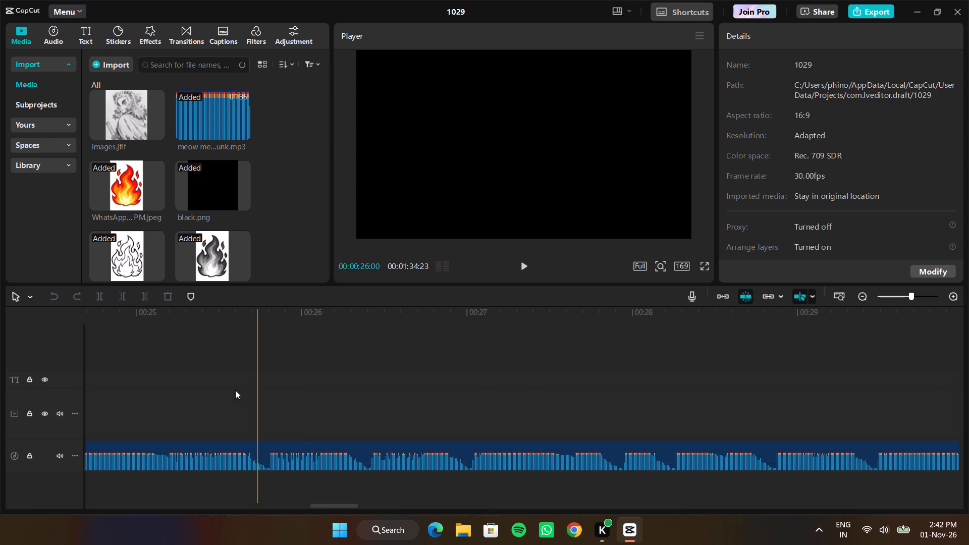
{"action": "scroll", "coordinate": [218, 389], "scroll_direction": "right", "scroll_amount": 11}
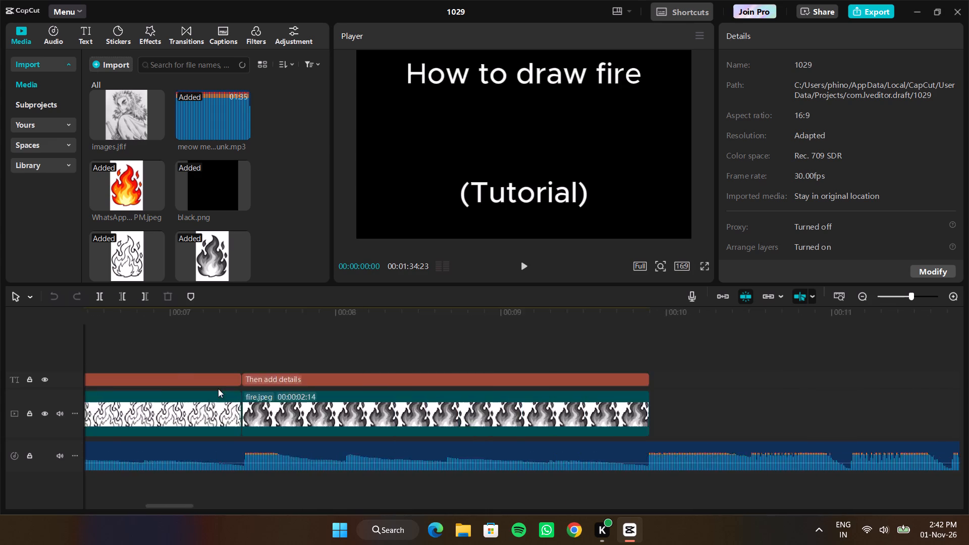
{"action": "scroll", "coordinate": [218, 389], "scroll_direction": "right", "scroll_amount": 4}
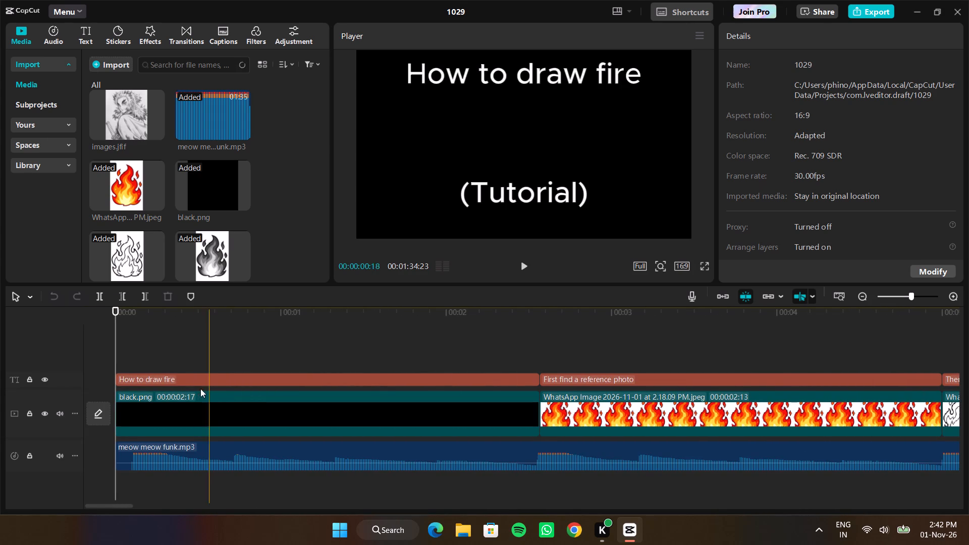
{"action": "scroll", "coordinate": [184, 389], "scroll_direction": "down", "scroll_amount": 6, "text": "ctrl"}
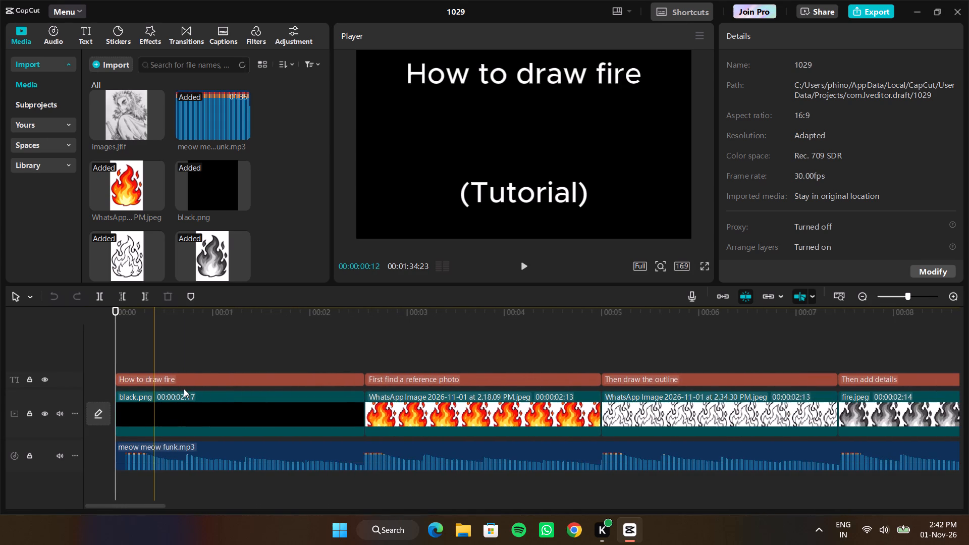
{"action": "scroll", "coordinate": [184, 389], "scroll_direction": "down", "scroll_amount": 1, "text": "ctrl"}
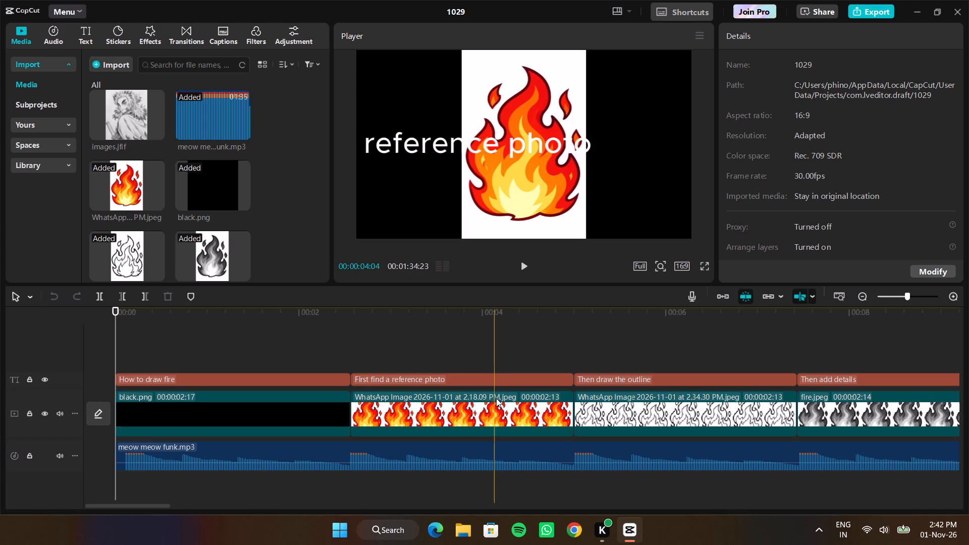
{"action": "scroll", "coordinate": [508, 400], "scroll_direction": "up", "scroll_amount": 2, "text": "ctrl"}
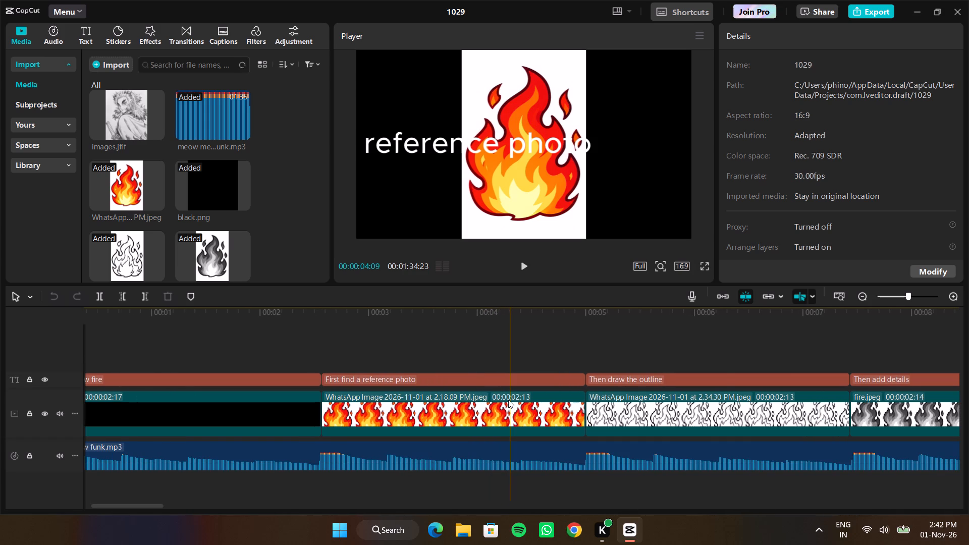
{"action": "scroll", "coordinate": [508, 400], "scroll_direction": "right", "scroll_amount": 1}
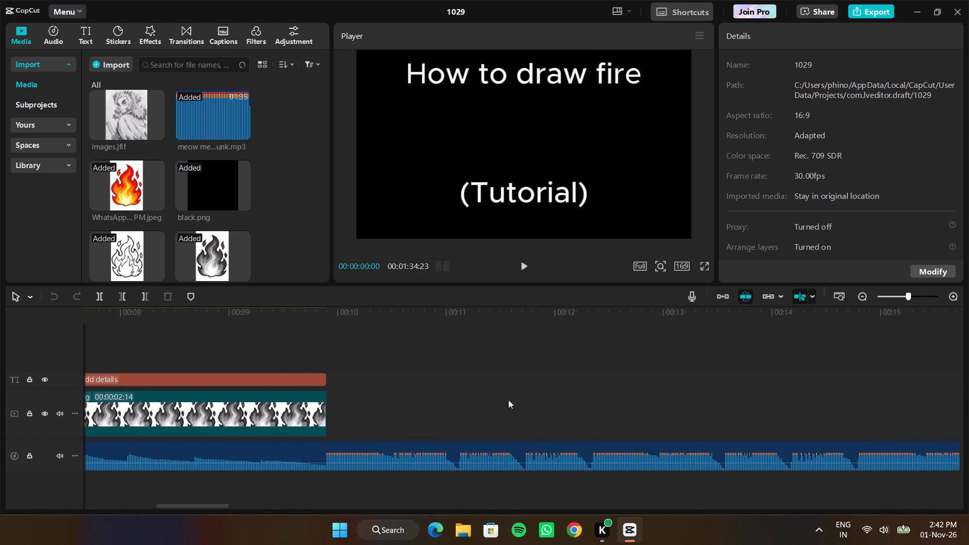
{"action": "scroll", "coordinate": [508, 400], "scroll_direction": "right", "scroll_amount": 1}
{"action": "left_click", "coordinate": [344, 336]}
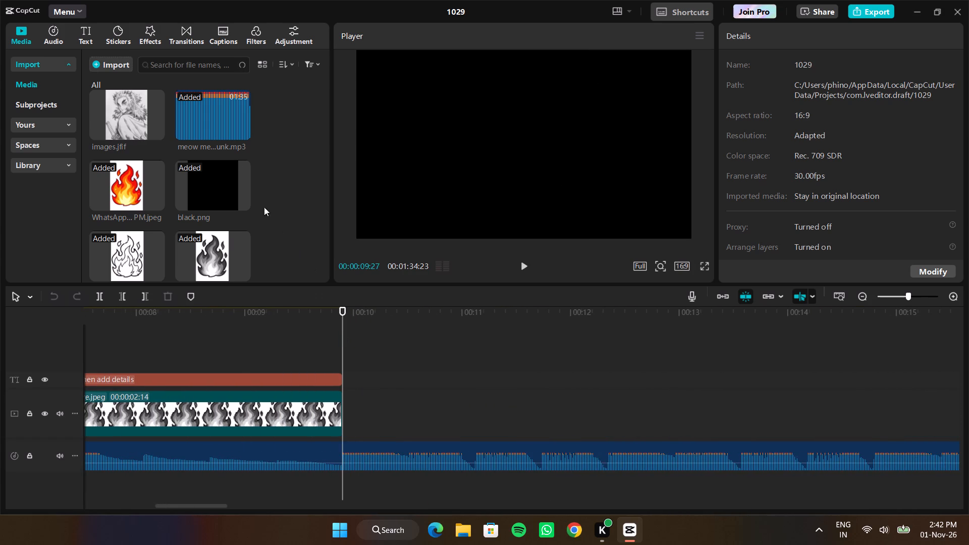
{"action": "left_click_drag", "start_coordinate": [139, 118], "coordinate": [331, 296]}
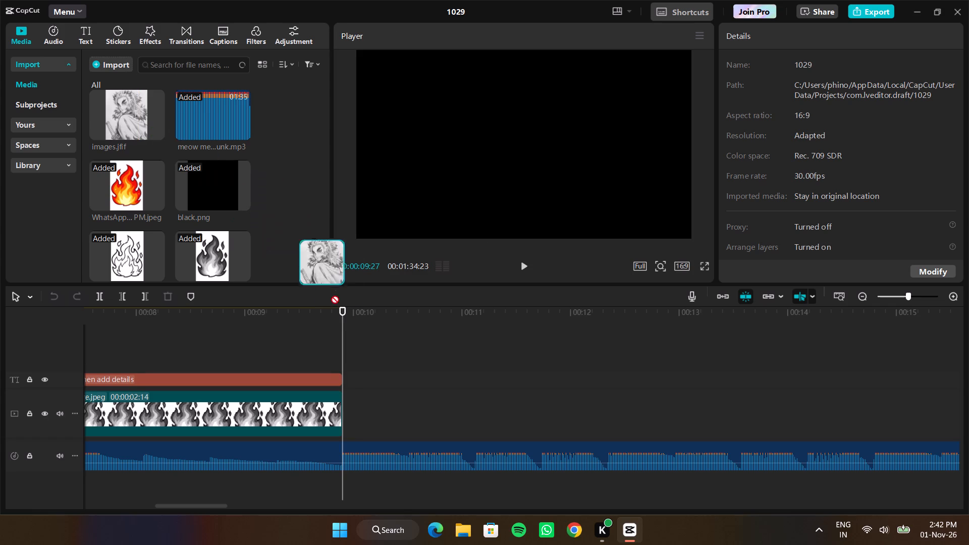
{"action": "left_click_drag", "start_coordinate": [331, 296], "coordinate": [345, 415]}
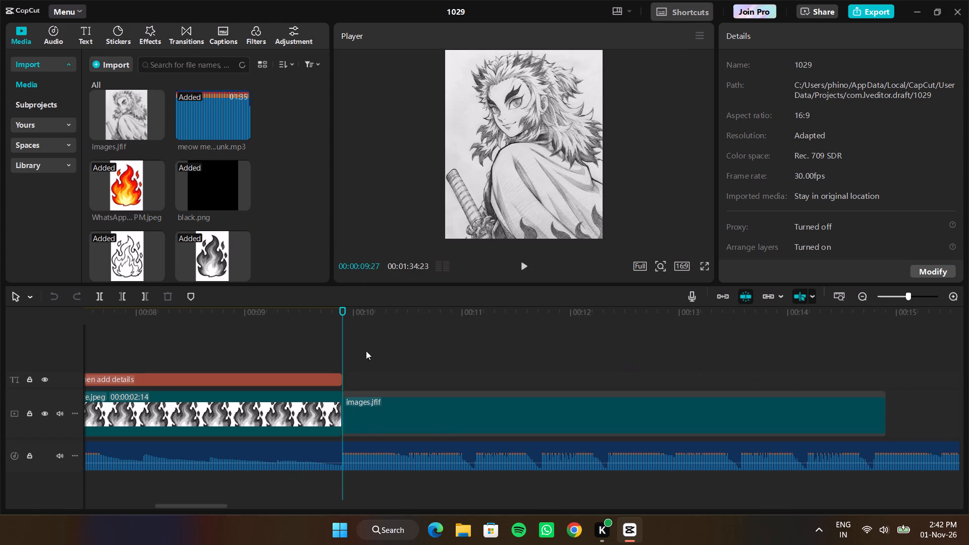
Add a default text clip at the start of the Rengoku sketch and change its wording to ". . .".
{"action": "left_click", "coordinate": [87, 35]}
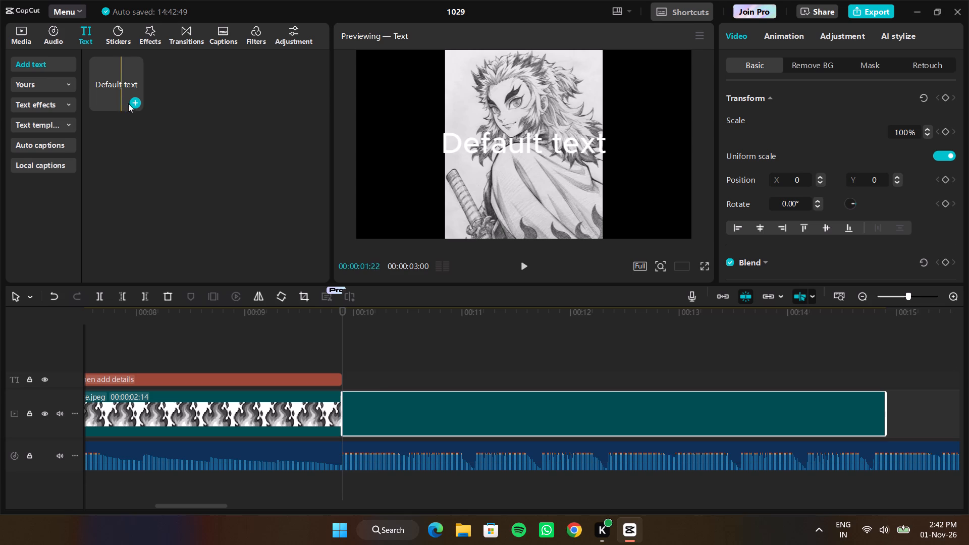
{"action": "left_click", "coordinate": [136, 102]}
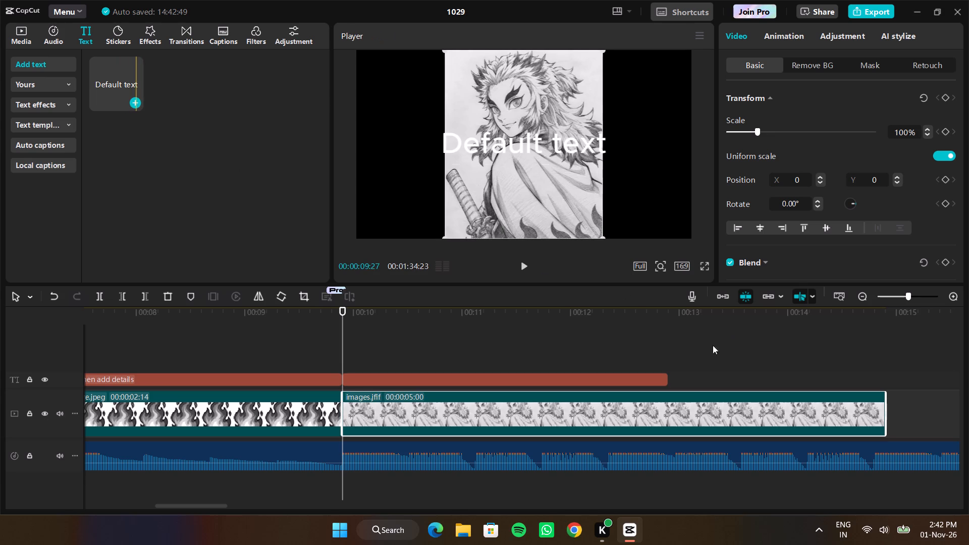
{"action": "left_click", "coordinate": [787, 92]}
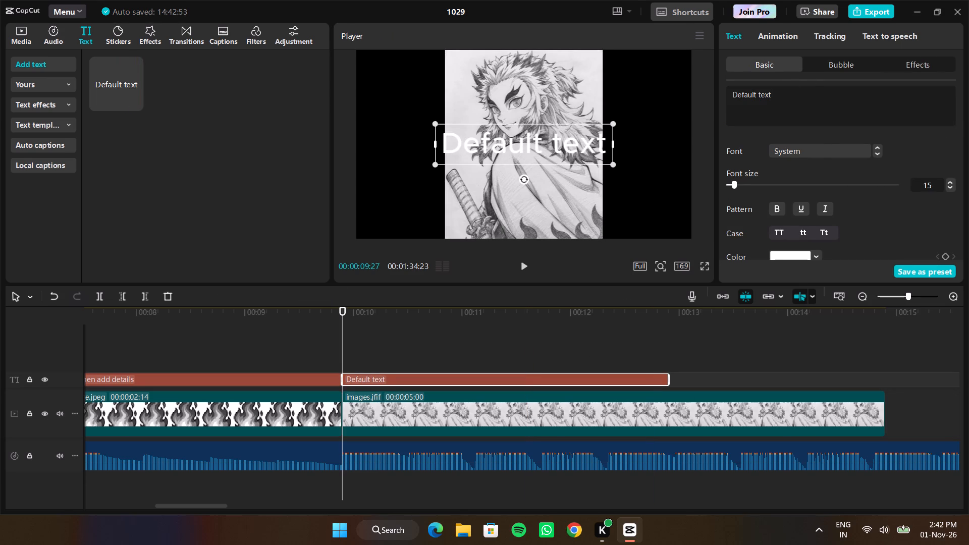
{"action": "key", "text": "ctrl+BackSpace"}
{"action": "key", "text": "ctrl+BackSpace"}
{"action": "key", "text": "ctrl+BackSpace"}
{"action": "key", "text": "ctrl+BackSpace"}
{"action": "key", "text": "ctrl+BackSpace"}
{"action": "key", "text": "ctrl+BackSpace"}
{"action": "key", "text": "ctrl+BackSpace"}
{"action": "key", "text": "ctrl+BackSpace"}
{"action": "key", "text": "ctrl+BackSpace"}
{"action": "key", "text": "ctrl+BackSpace"}
{"action": "key", "text": "ctrl+BackSpace"}
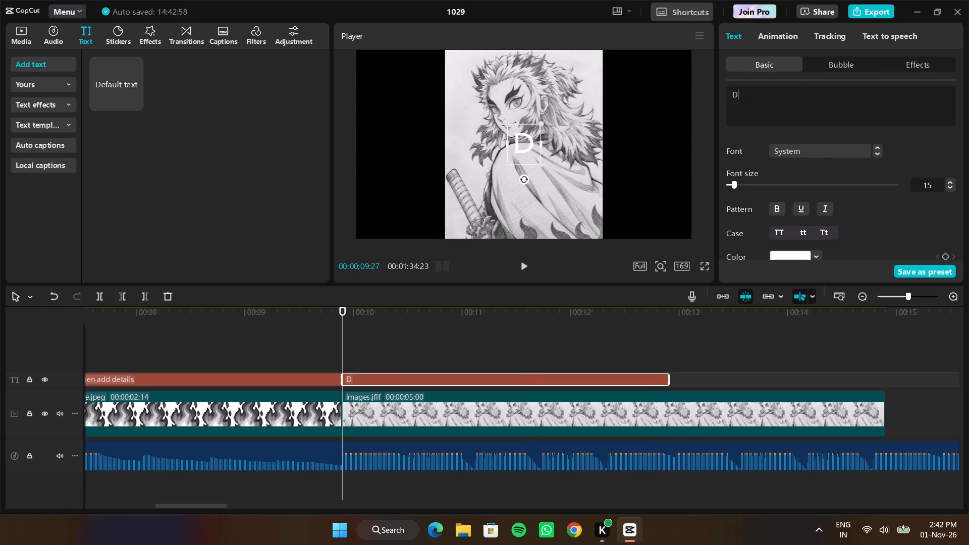
{"action": "key", "text": "BackSpace"}
{"action": "key", "text": "BackSpace"}
{"action": "key", "text": "BackSpace"}
{"action": "key", "text": "ctrl+period"}
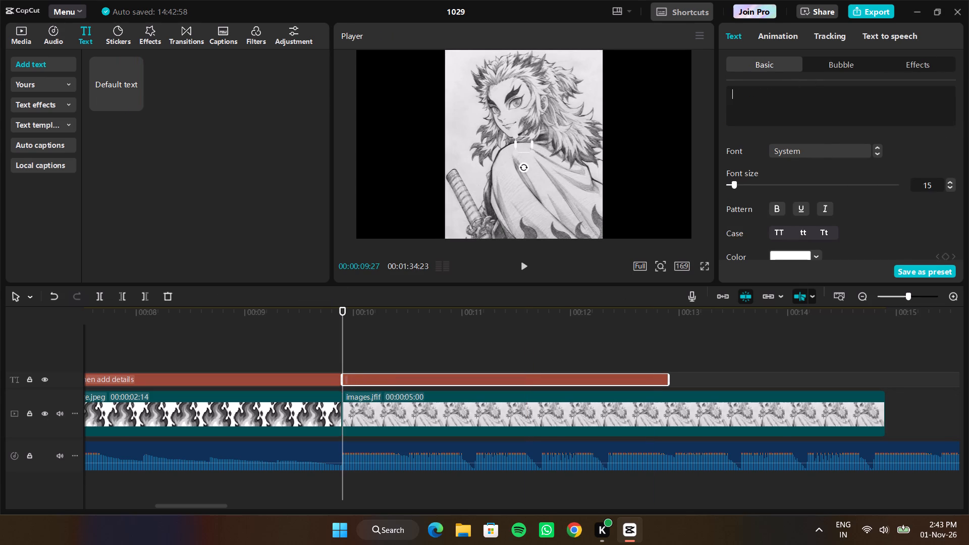
{"action": "type", "text": "..."}
{"action": "key", "text": "BackSpace"}
{"action": "key", "text": "BackSpace"}
{"action": "key", "text": "BackSpace"}
{"action": "key", "text": "BackSpace"}
{"action": "type", "text": ". . ."}
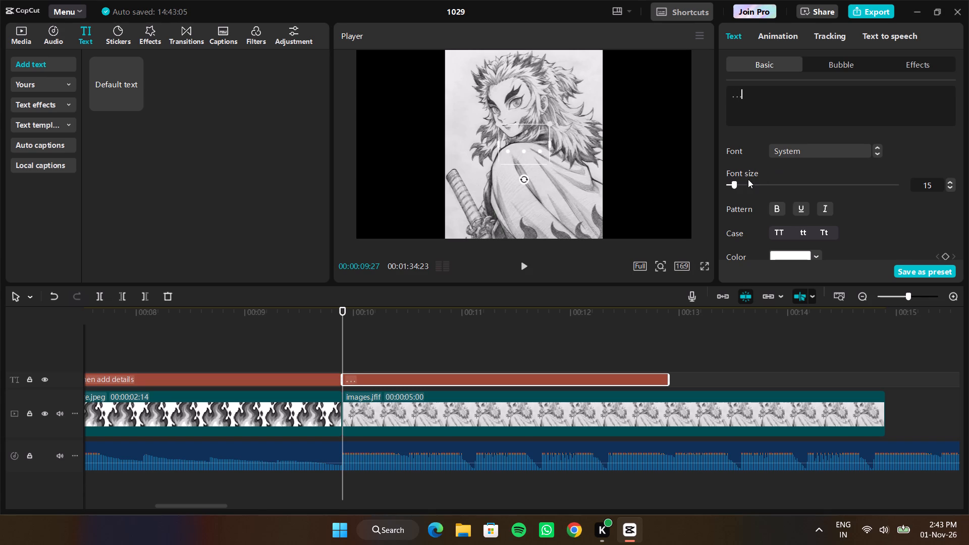
Set the dots text's font size to 31 and move it into the black area left of the sketch.
{"action": "left_click_drag", "start_coordinate": [734, 186], "coordinate": [760, 192]}
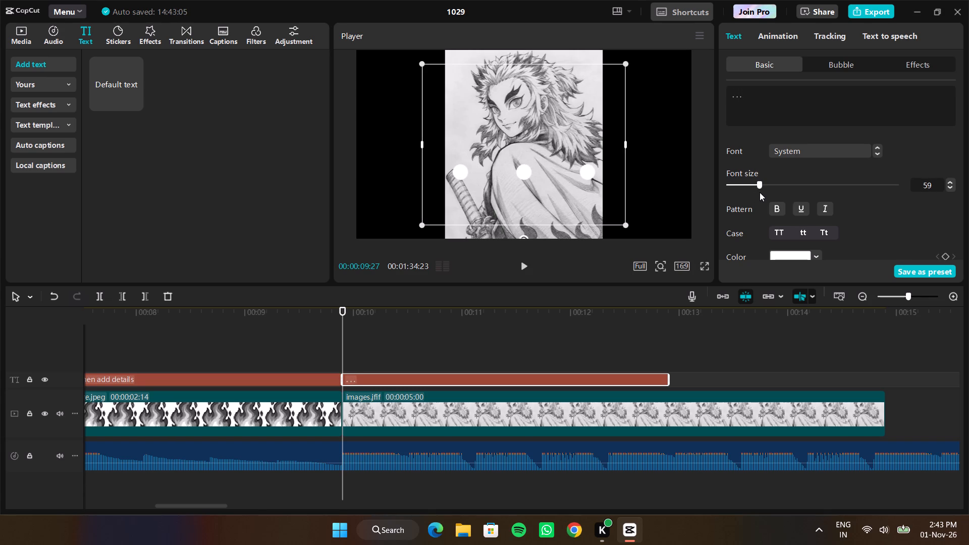
{"action": "left_click_drag", "start_coordinate": [760, 192], "coordinate": [743, 191]}
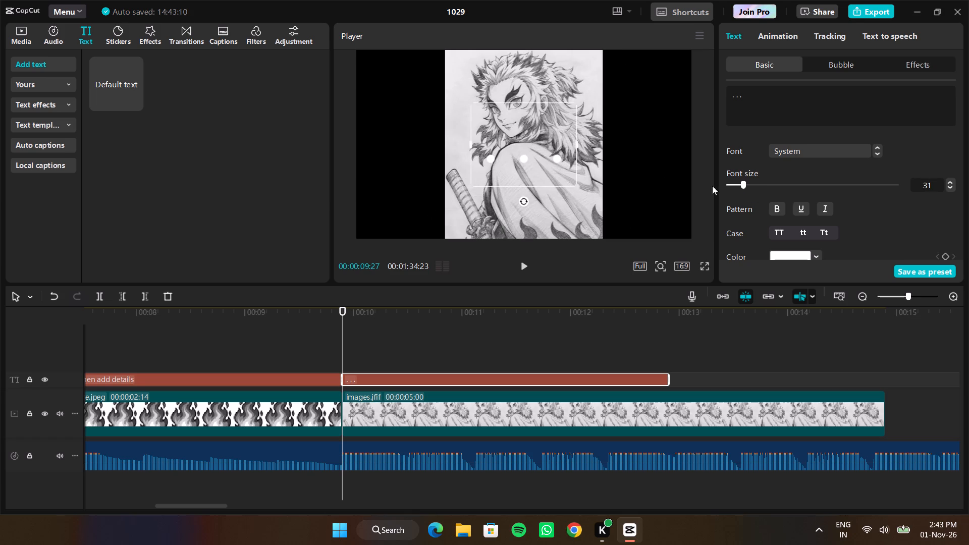
{"action": "left_click_drag", "start_coordinate": [549, 158], "coordinate": [426, 126]}
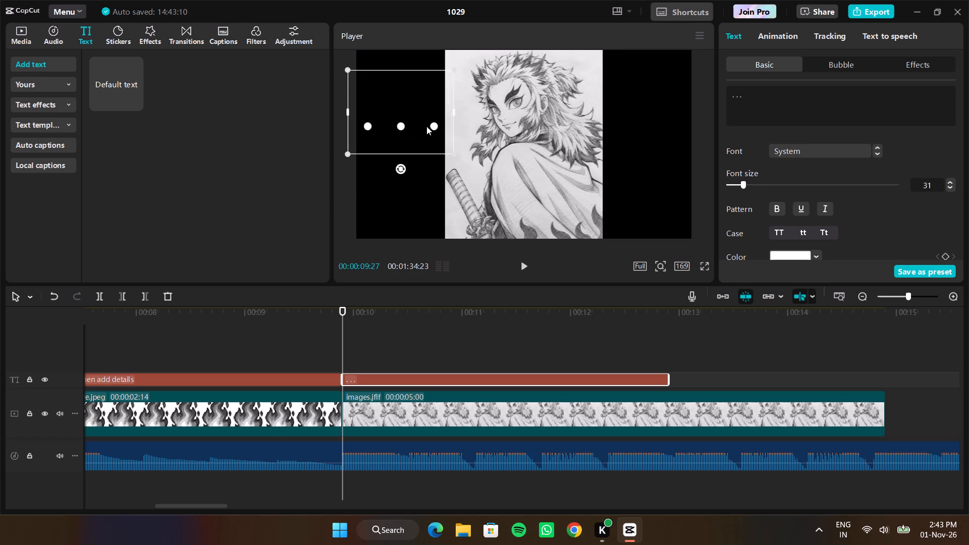
{"action": "left_click_drag", "start_coordinate": [426, 126], "coordinate": [424, 118]}
{"action": "left_click", "coordinate": [436, 165]}
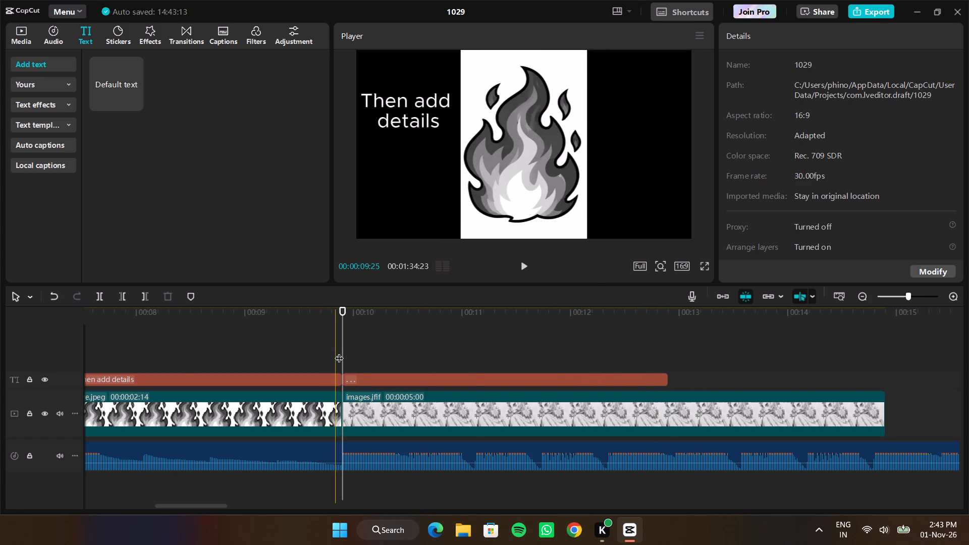
Play the edit from the beginning through the Rengoku section and stop at the music beat at 00:00:19:22.
{"action": "left_click_drag", "start_coordinate": [341, 352], "coordinate": [0, 404]}
{"action": "key", "text": "space"}
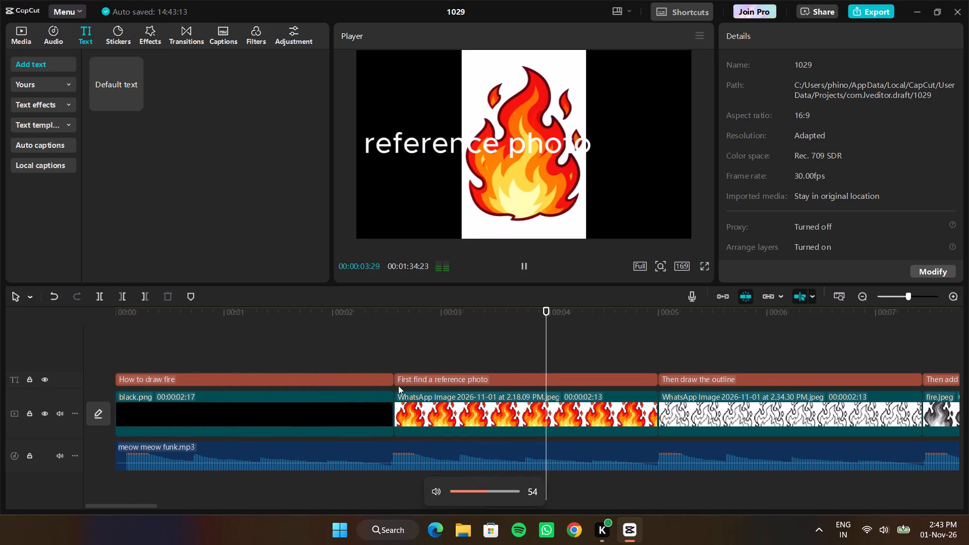
{"action": "scroll", "coordinate": [659, 397], "scroll_direction": "left", "scroll_amount": 2}
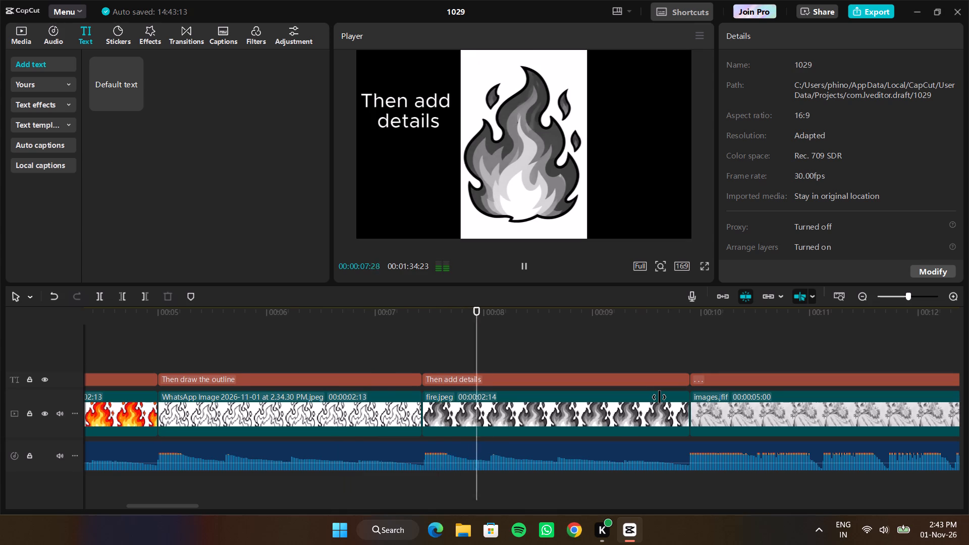
{"action": "scroll", "coordinate": [659, 397], "scroll_direction": "left", "scroll_amount": 1}
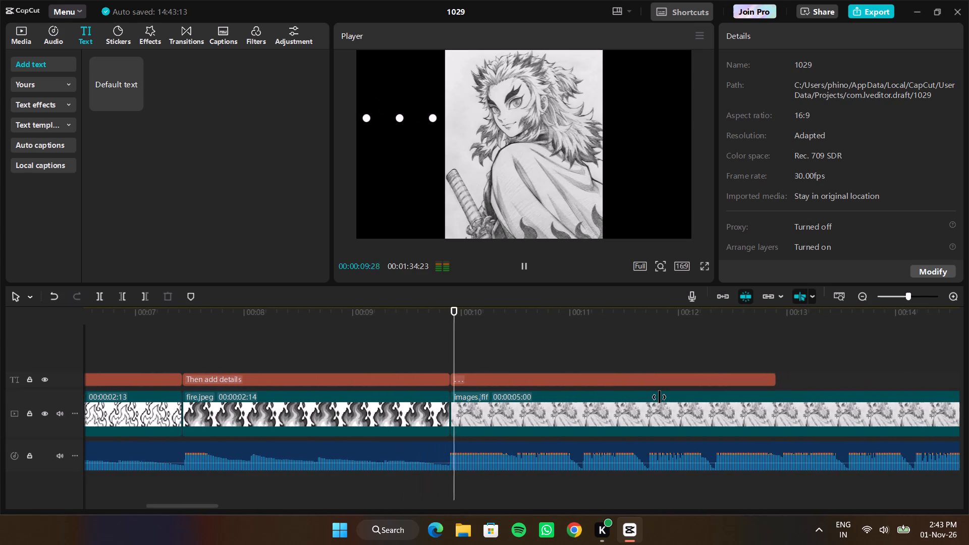
{"action": "scroll", "coordinate": [659, 397], "scroll_direction": "left", "scroll_amount": 1}
{"action": "scroll", "coordinate": [781, 397], "scroll_direction": "left", "scroll_amount": 1}
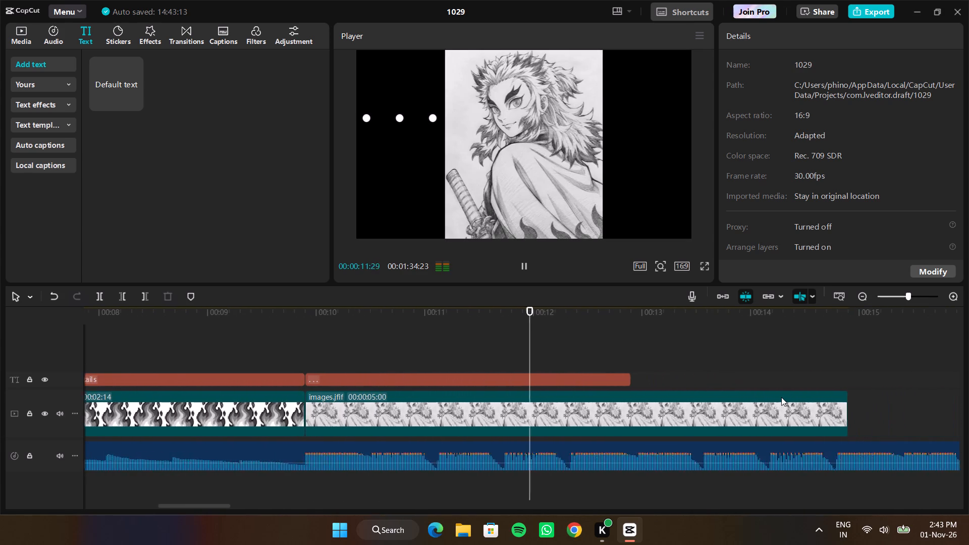
{"action": "scroll", "coordinate": [781, 397], "scroll_direction": "left", "scroll_amount": 1}
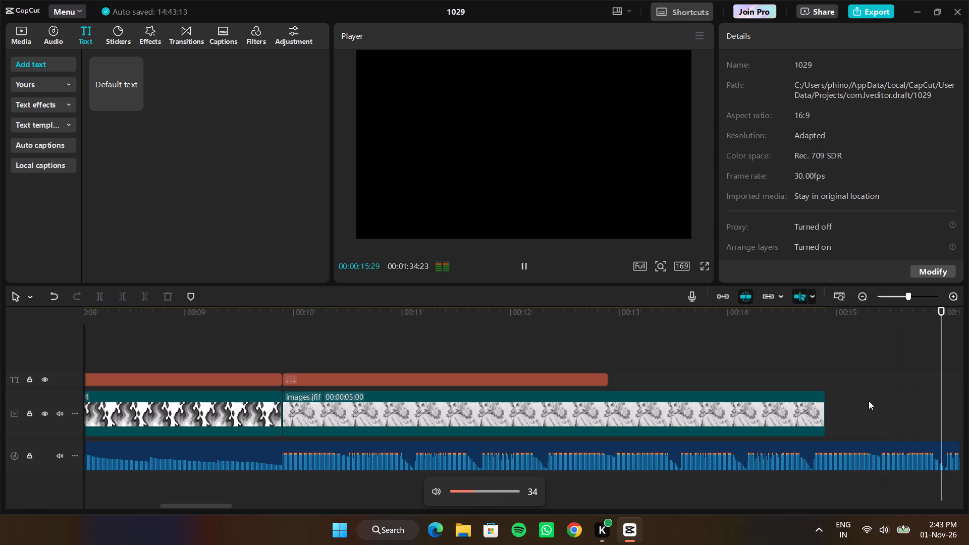
{"action": "scroll", "coordinate": [869, 401], "scroll_direction": "left", "scroll_amount": 3}
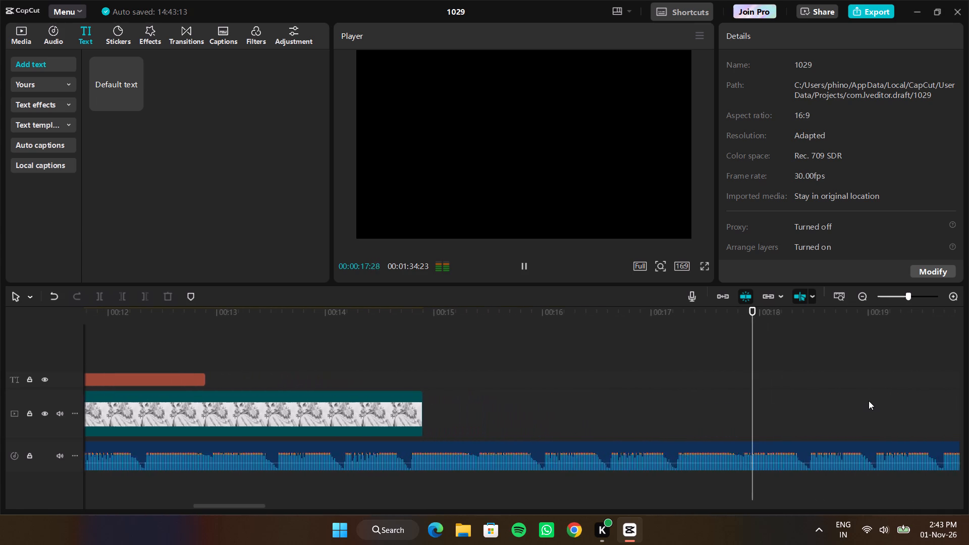
{"action": "scroll", "coordinate": [869, 401], "scroll_direction": "left", "scroll_amount": 2}
{"action": "key", "text": "space"}
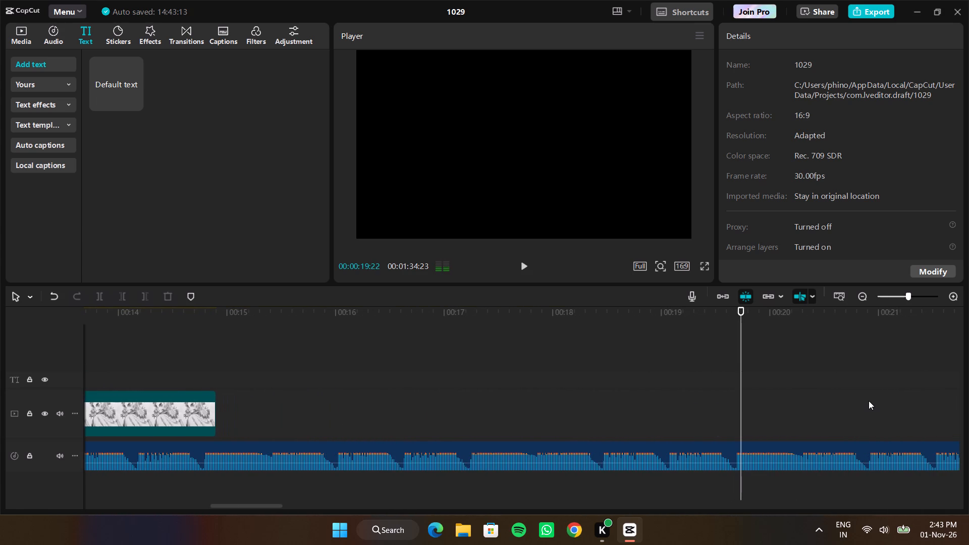
Extend the images.jfif sketch clip to end at the playhead, 00:00:19:22, for a duration of 00:00:09:25.
{"action": "left_click_drag", "start_coordinate": [214, 412], "coordinate": [734, 411]}
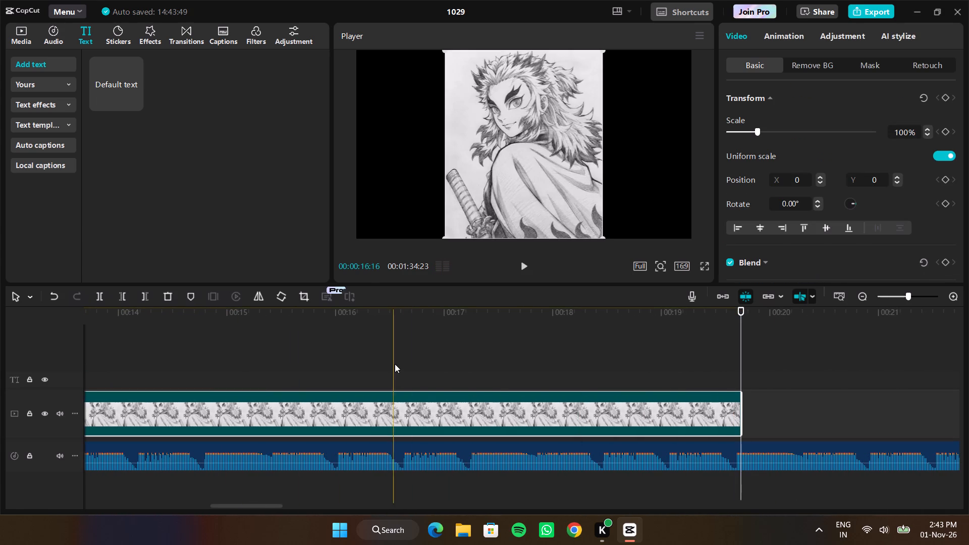
Lengthen the ". . ." text clip so it ends together with the Rengoku sketch clip at 00:00:19:22.
{"action": "scroll", "coordinate": [395, 364], "scroll_direction": "right", "scroll_amount": 3}
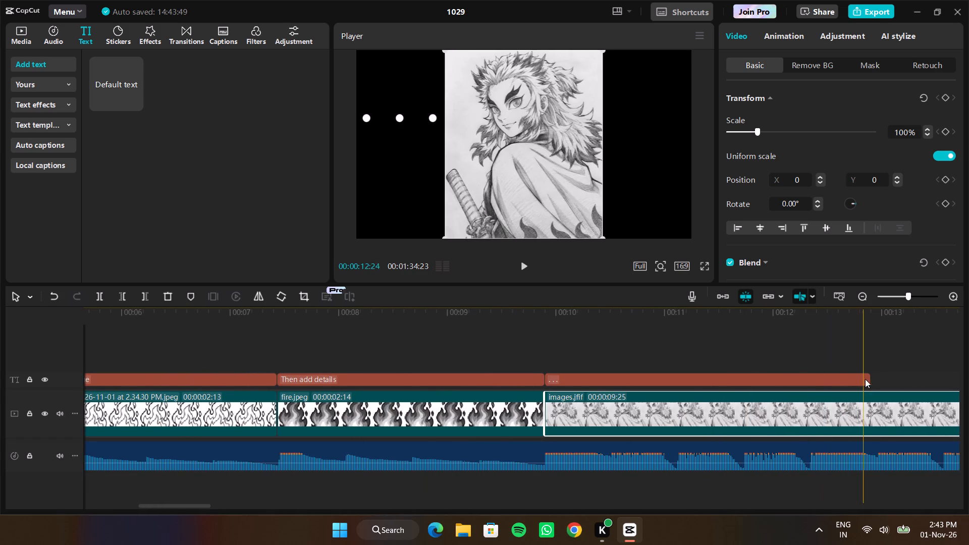
{"action": "left_click_drag", "start_coordinate": [870, 379], "coordinate": [807, 379]}
{"action": "key", "text": "space"}
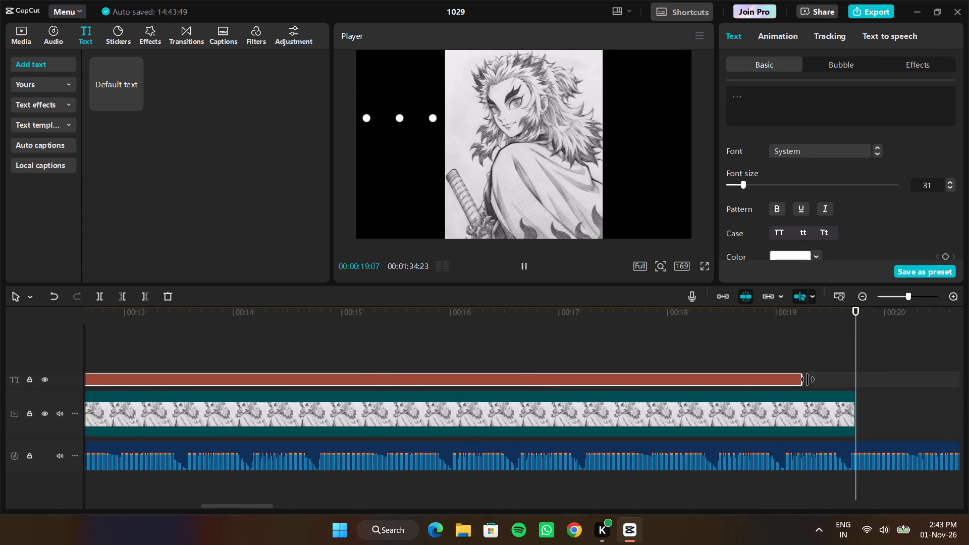
{"action": "left_click_drag", "start_coordinate": [807, 379], "coordinate": [854, 380]}
{"action": "left_click", "coordinate": [860, 354]}
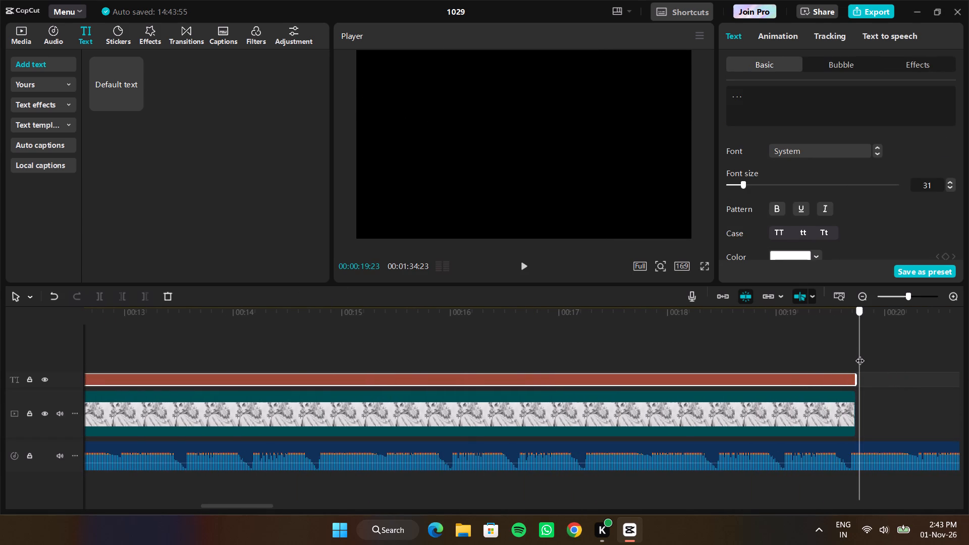
{"action": "left_click", "coordinate": [826, 341]}
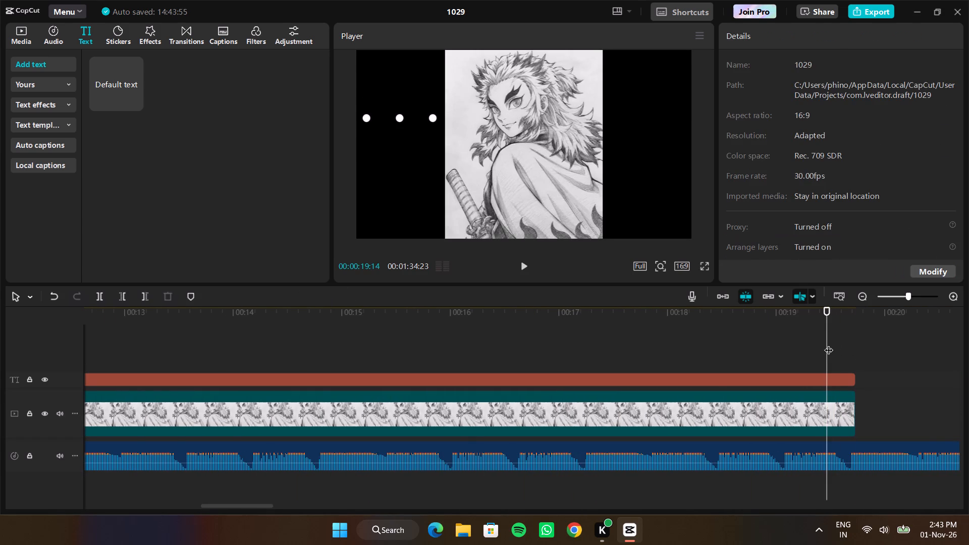
Play the edit from the beginning through the reference photo caption and stop in the outline section at 00:00:05:25.
{"action": "left_click_drag", "start_coordinate": [829, 344], "coordinate": [256, 351]}
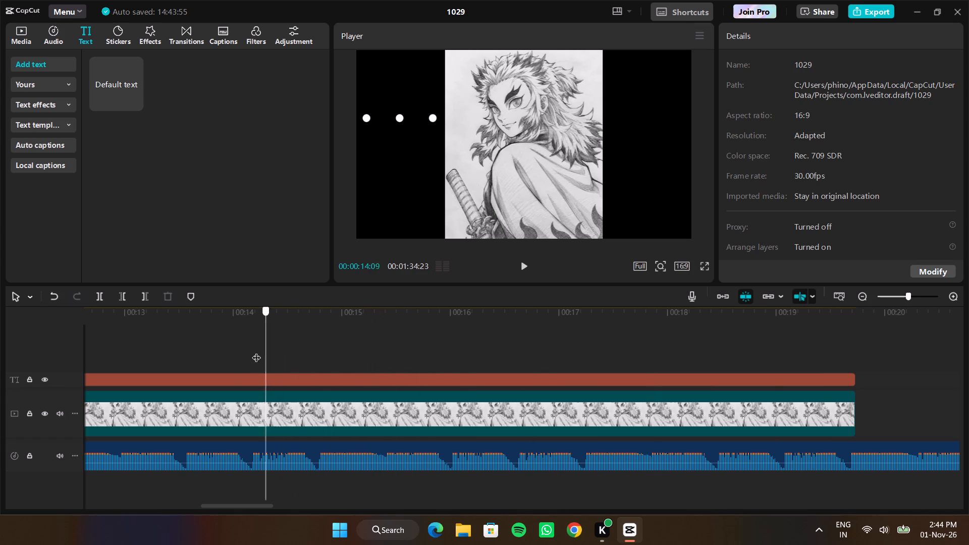
{"action": "left_click_drag", "start_coordinate": [256, 351], "coordinate": [87, 351]}
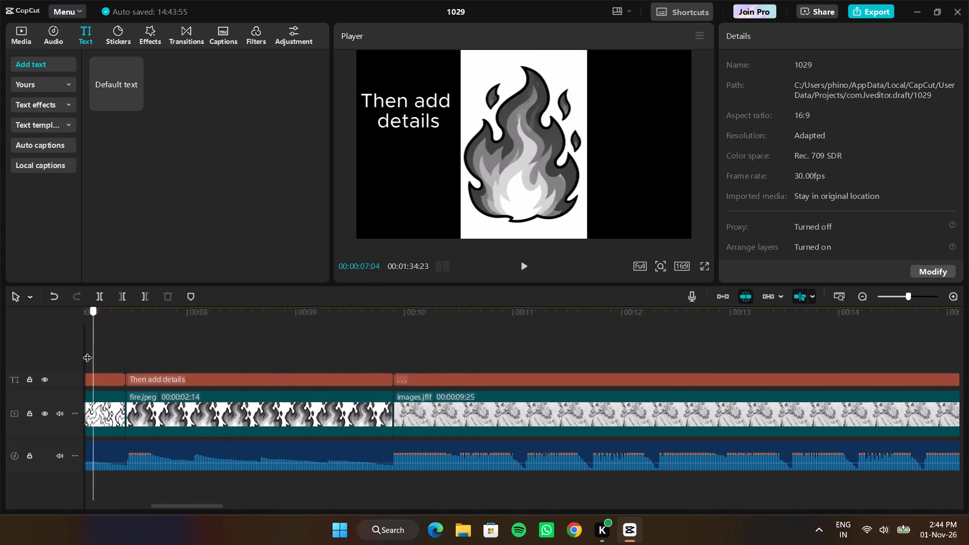
{"action": "left_click_drag", "start_coordinate": [87, 351], "coordinate": [0, 332]}
{"action": "key", "text": "space"}
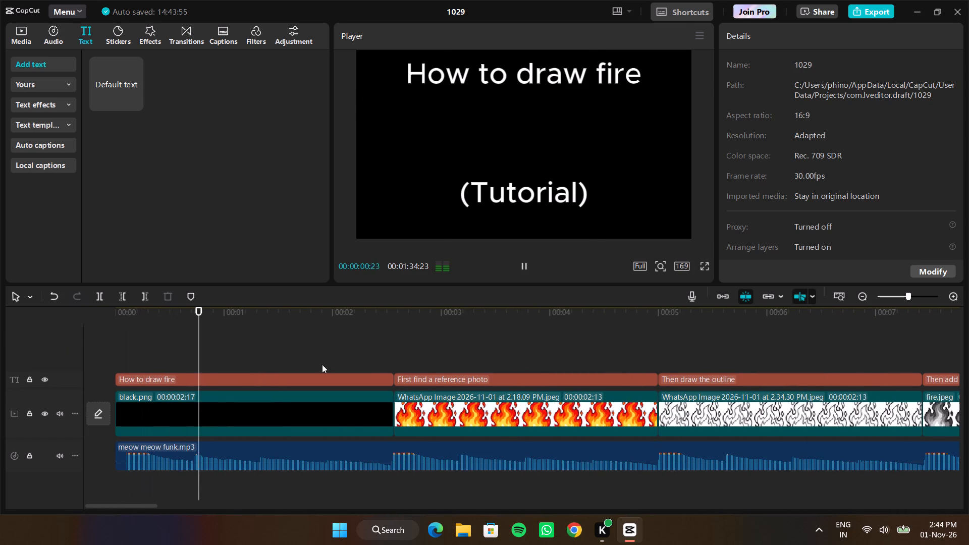
{"action": "scroll", "coordinate": [533, 333], "scroll_direction": "left", "scroll_amount": 3}
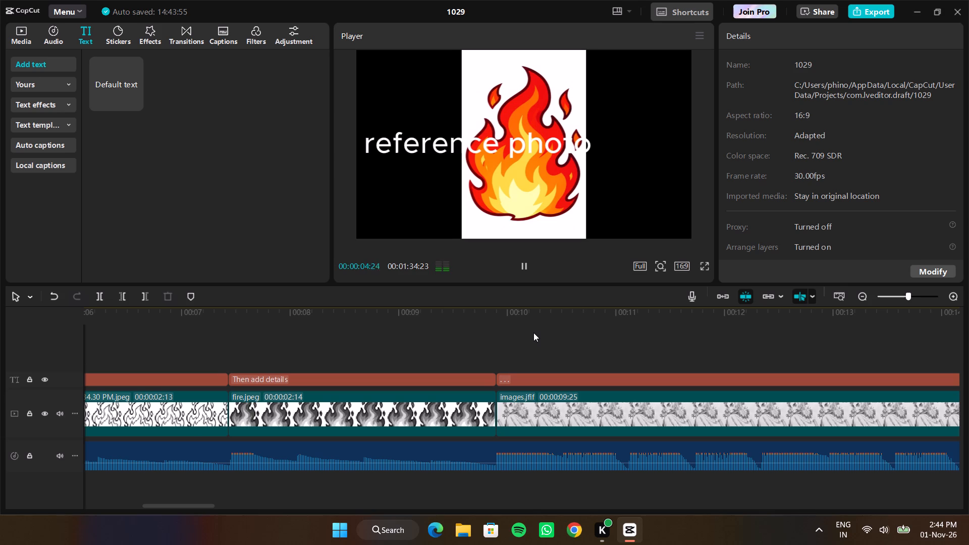
{"action": "key", "text": "space"}
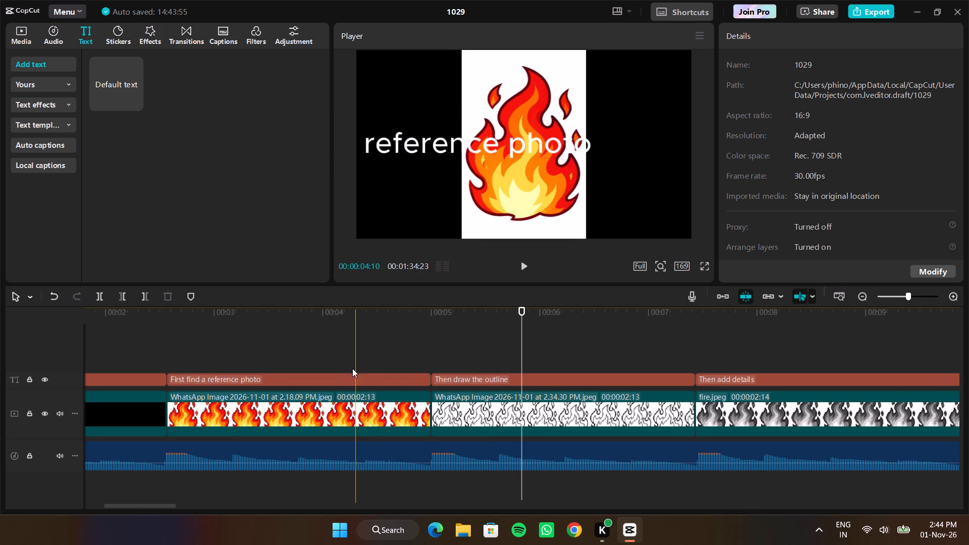
Shrink the "First find a reference photo" caption to fit inside the frame and place it at mid-height across the flame image.
{"action": "left_click", "coordinate": [343, 375]}
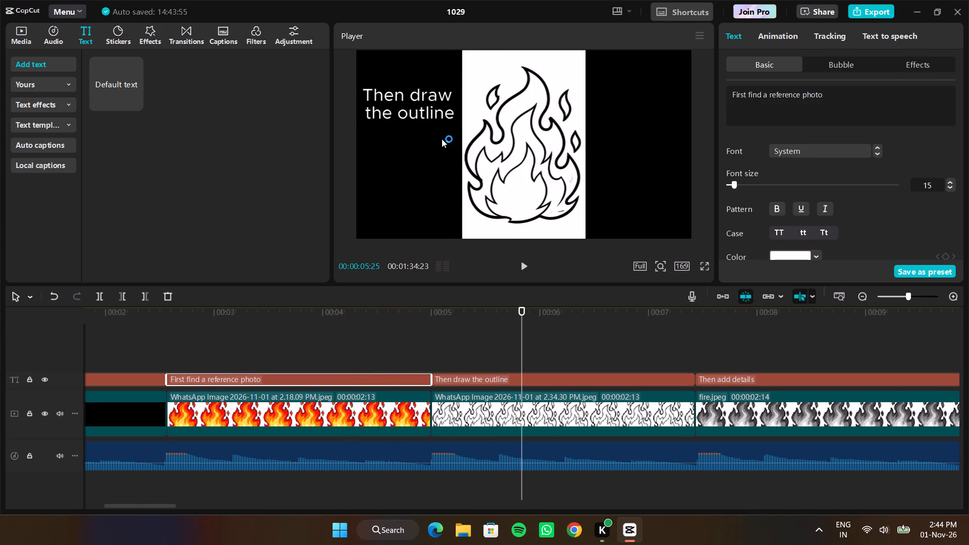
{"action": "left_click_drag", "start_coordinate": [521, 356], "coordinate": [510, 356]}
{"action": "left_click_drag", "start_coordinate": [510, 356], "coordinate": [387, 357]}
{"action": "left_click", "coordinate": [435, 135]}
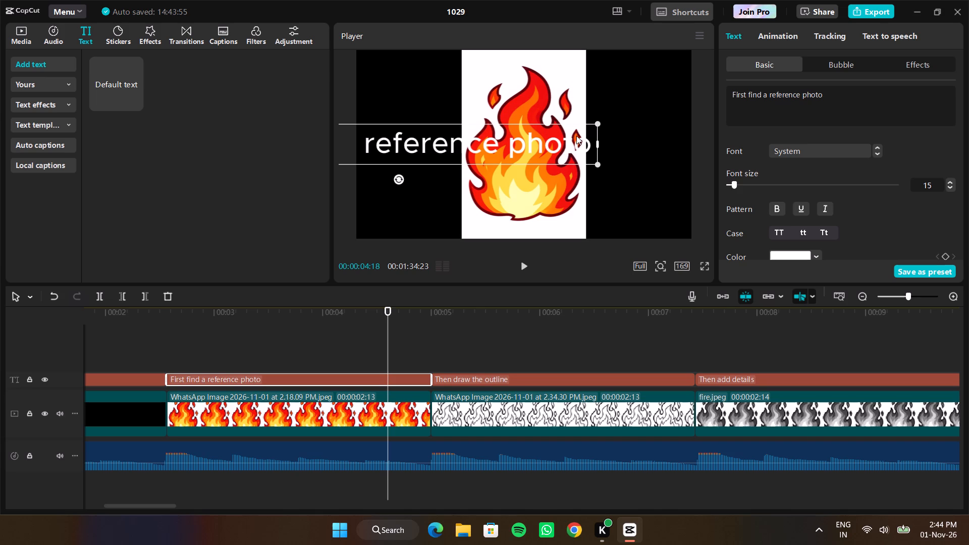
{"action": "left_click_drag", "start_coordinate": [598, 124], "coordinate": [466, 163]}
{"action": "left_click_drag", "start_coordinate": [420, 145], "coordinate": [531, 142]}
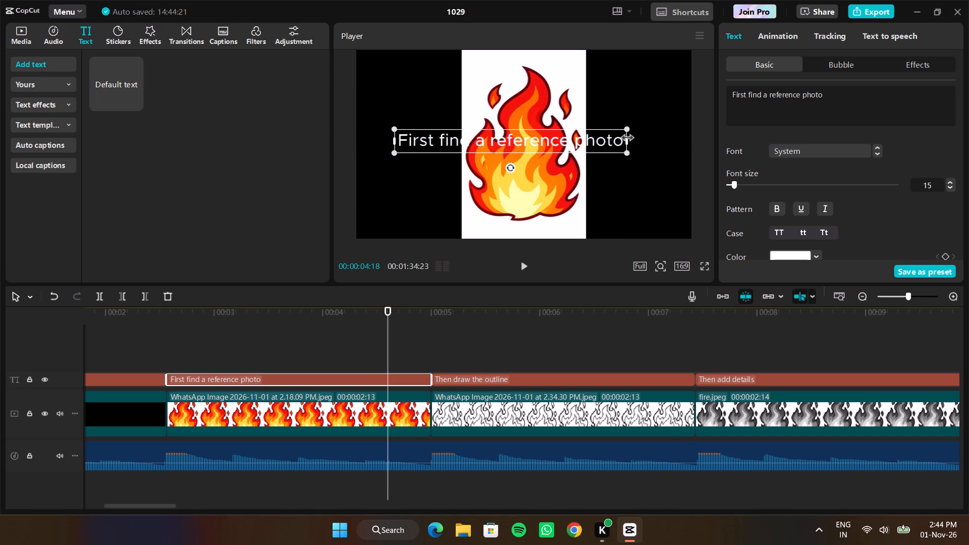
{"action": "left_click_drag", "start_coordinate": [627, 138], "coordinate": [637, 139]}
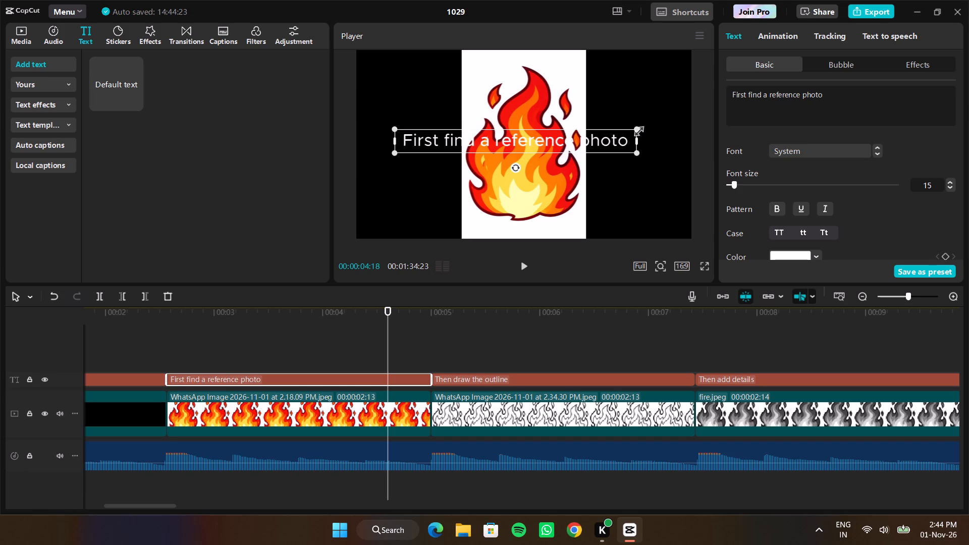
{"action": "left_click_drag", "start_coordinate": [637, 128], "coordinate": [671, 88]}
{"action": "left_click", "coordinate": [554, 137]}
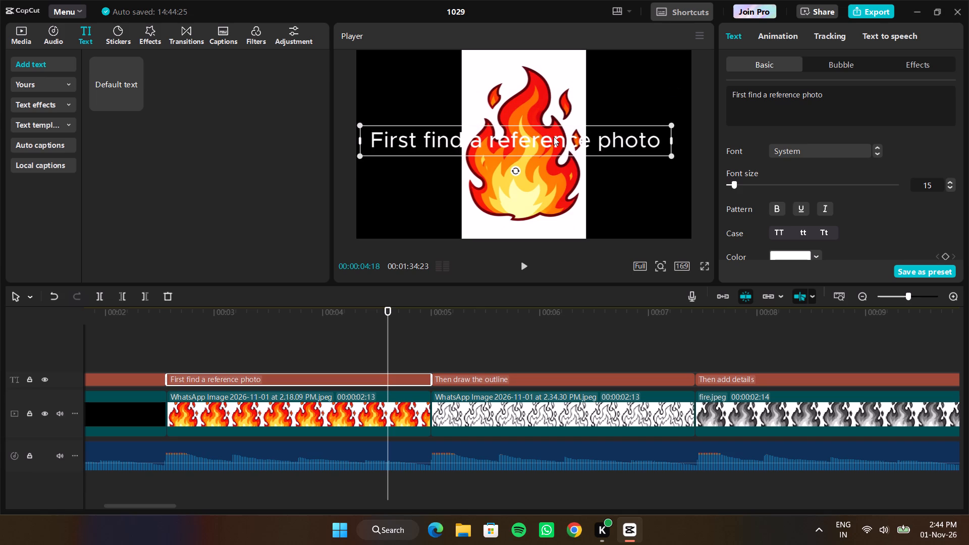
{"action": "left_click_drag", "start_coordinate": [557, 139], "coordinate": [567, 130]}
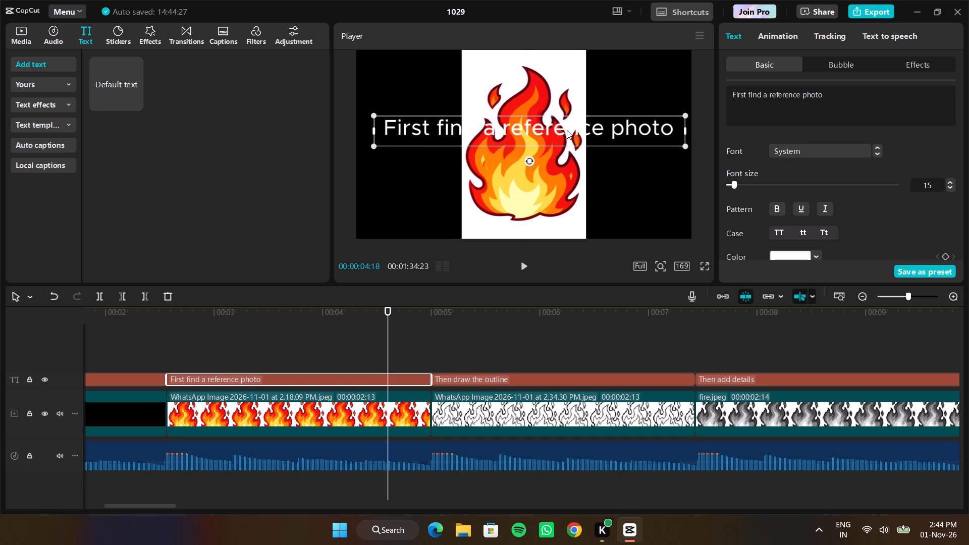
{"action": "left_click_drag", "start_coordinate": [567, 130], "coordinate": [556, 140]}
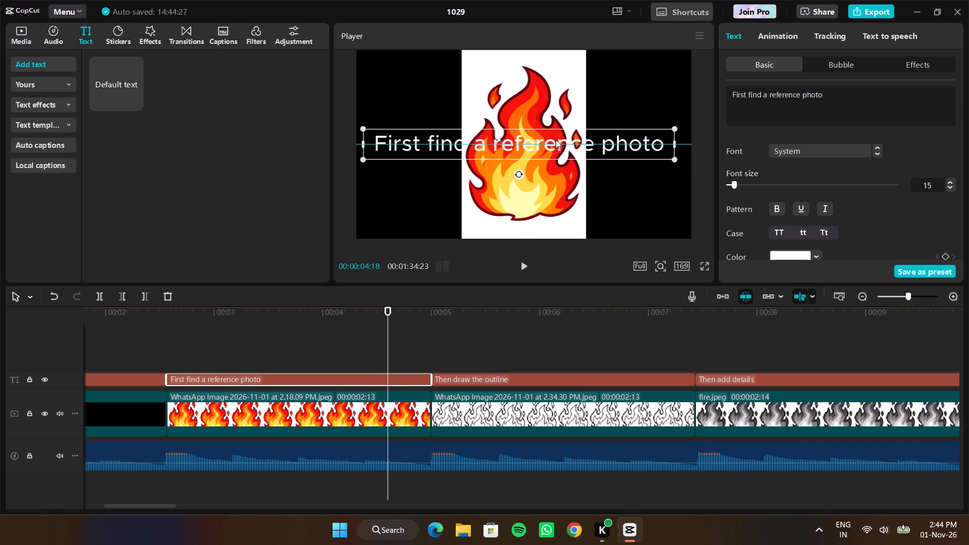
{"action": "left_click_drag", "start_coordinate": [556, 140], "coordinate": [562, 138]}
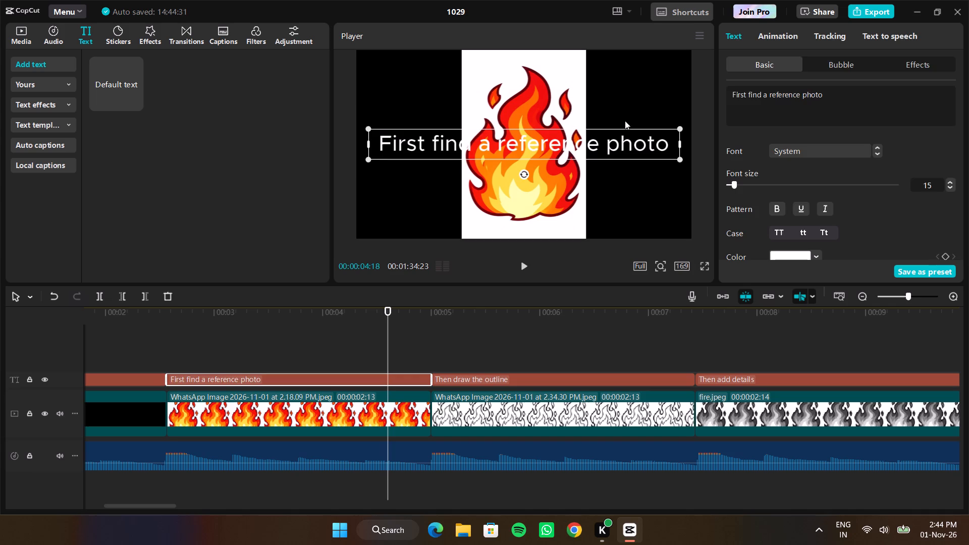
{"action": "left_click", "coordinate": [625, 121]}
Play the edit from the beginning through the fire tutorial captions and stop in the fire.jpeg clip at 00:00:08:23.
{"action": "left_click_drag", "start_coordinate": [387, 332], "coordinate": [0, 371]}
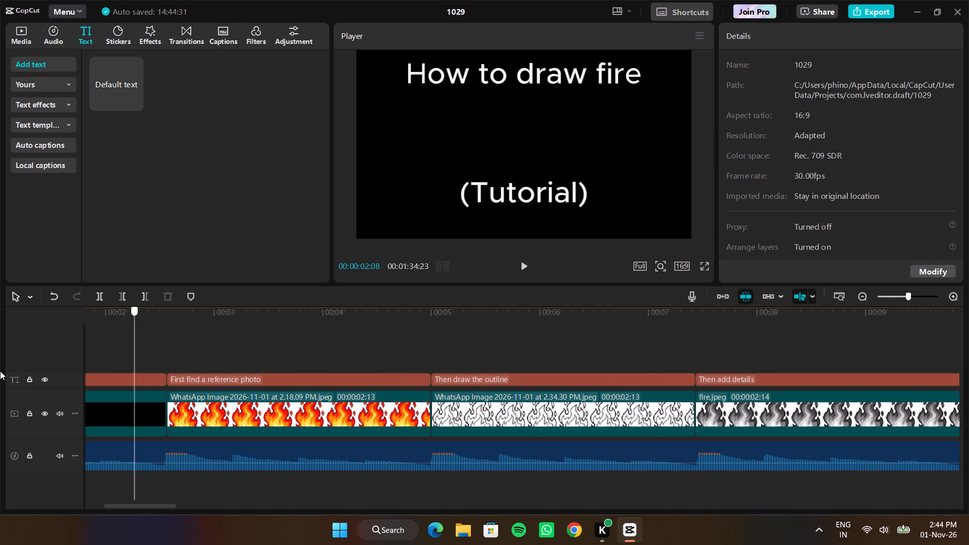
{"action": "left_click_drag", "start_coordinate": [0, 371], "coordinate": [0, 380]}
{"action": "key", "text": "space"}
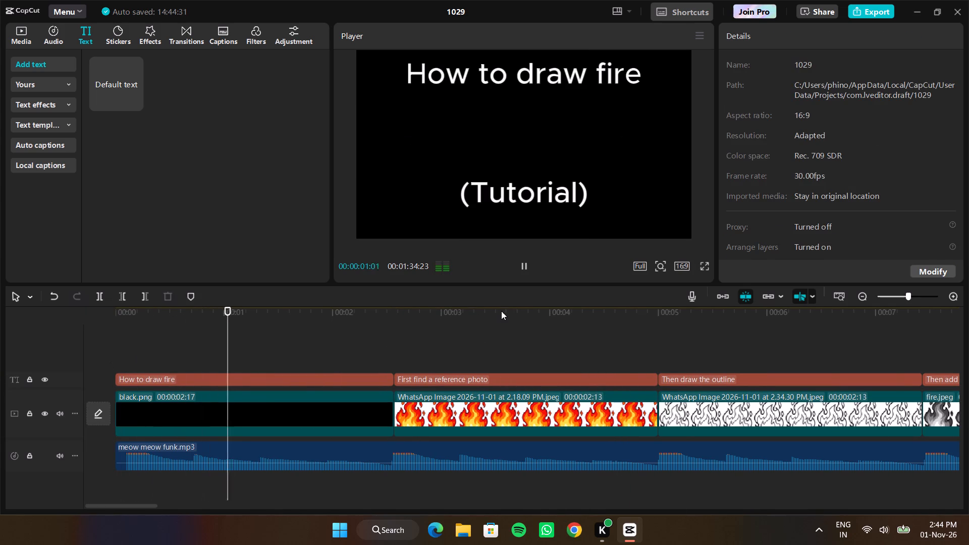
{"action": "scroll", "coordinate": [502, 311], "scroll_direction": "left", "scroll_amount": 2}
{"action": "scroll", "coordinate": [539, 337], "scroll_direction": "left", "scroll_amount": 1}
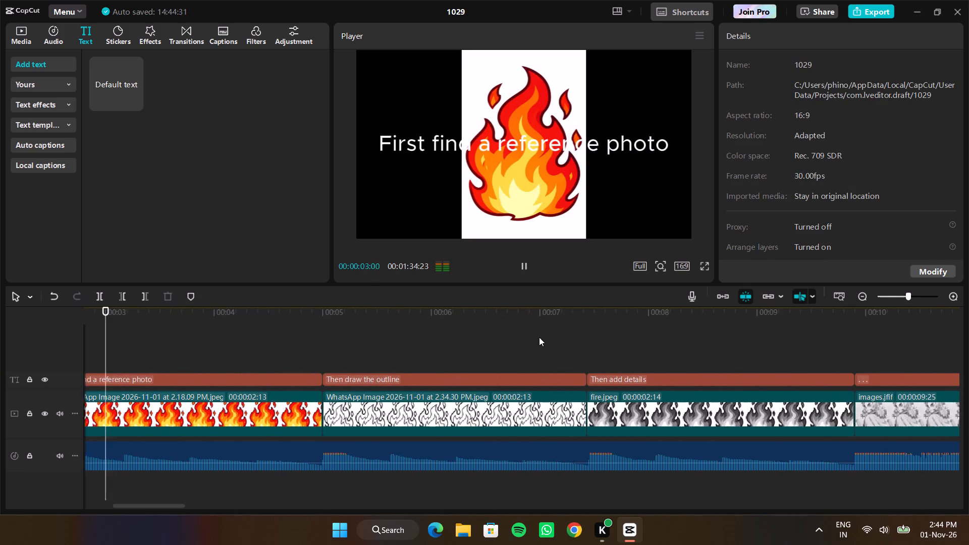
{"action": "scroll", "coordinate": [539, 337], "scroll_direction": "left", "scroll_amount": 2}
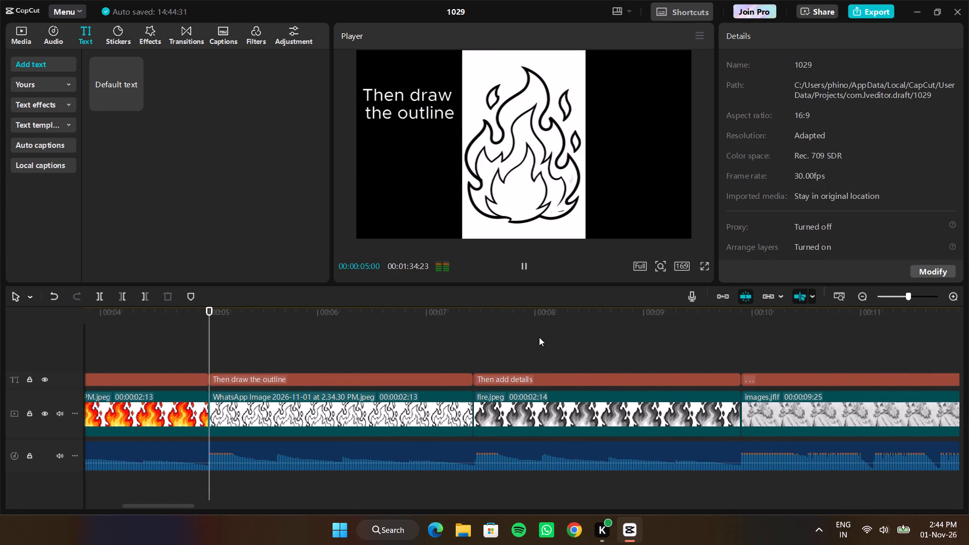
{"action": "scroll", "coordinate": [615, 336], "scroll_direction": "left", "scroll_amount": 1}
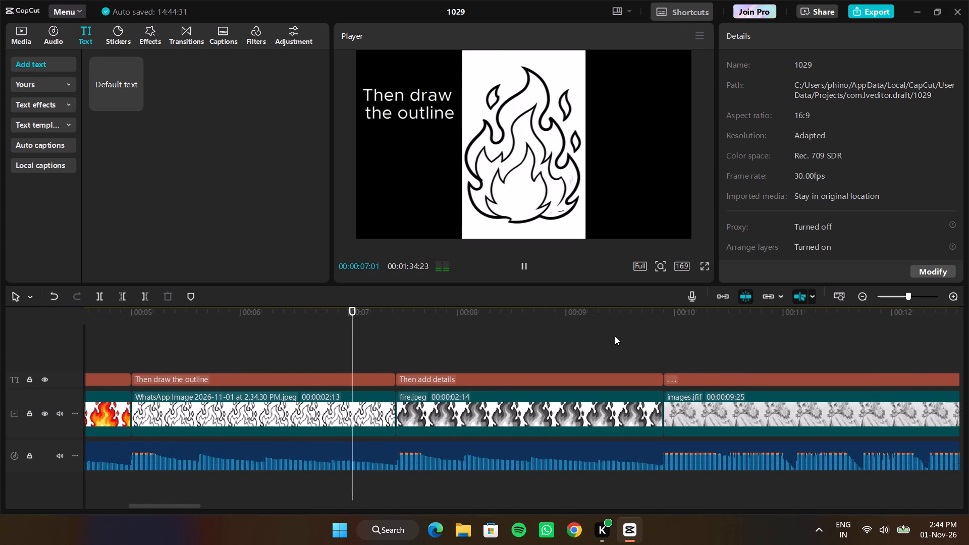
{"action": "scroll", "coordinate": [615, 336], "scroll_direction": "left", "scroll_amount": 1}
{"action": "key", "text": "space"}
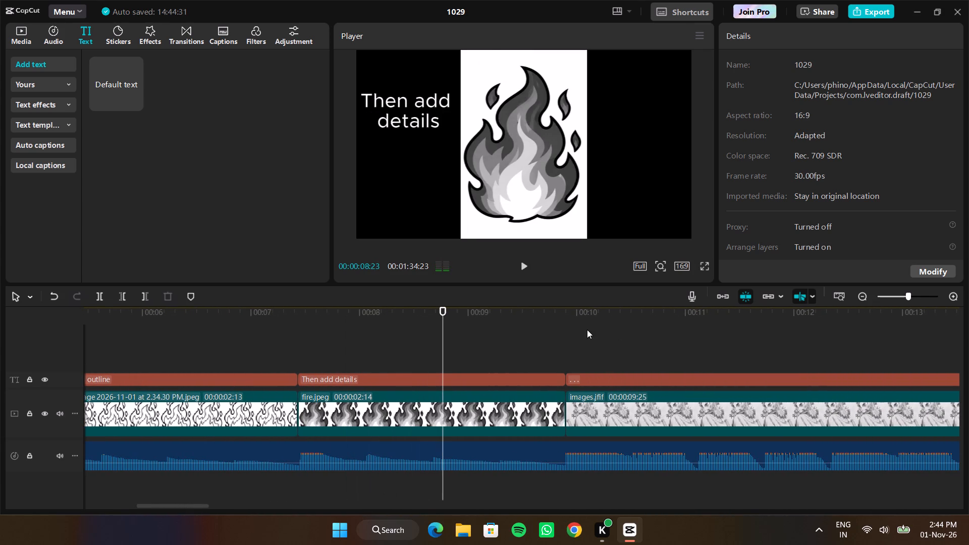
Add a new text at the start of the fire.jpeg clip, 00:00:07:13, reading "(Boring)".
{"action": "left_click_drag", "start_coordinate": [442, 325], "coordinate": [295, 320]}
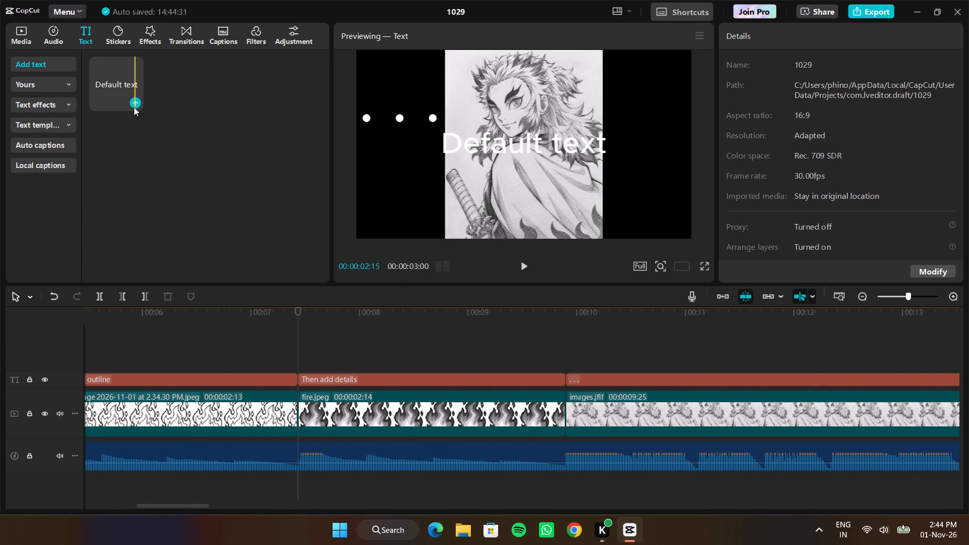
{"action": "left_click", "coordinate": [134, 105]}
{"action": "left_click", "coordinate": [794, 103]}
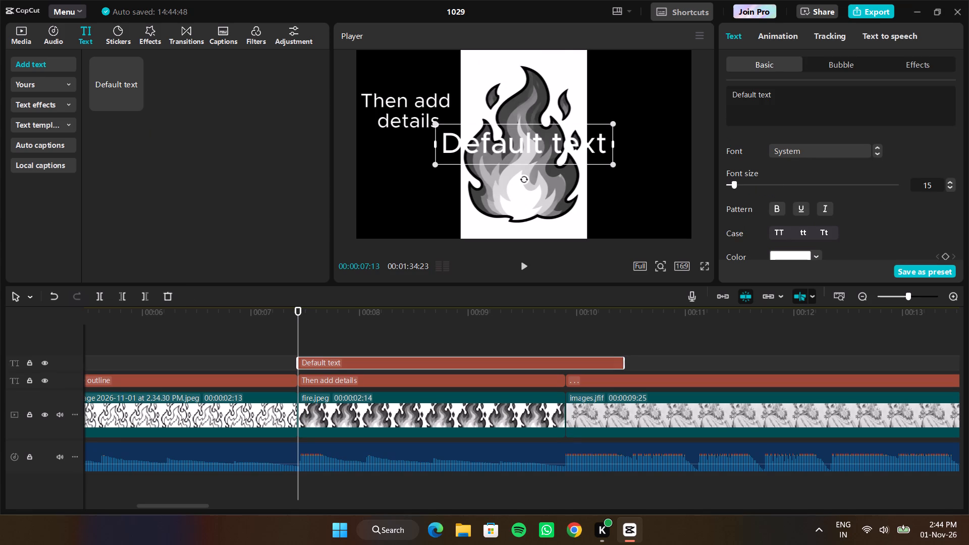
{"action": "key", "text": "BackSpace"}
{"action": "key", "text": "BackSpace"}
{"action": "key", "text": "BackSpace"}
{"action": "key", "text": "BackSpace"}
{"action": "key", "text": "BackSpace"}
{"action": "key", "text": "BackSpace"}
{"action": "key", "text": "BackSpace"}
{"action": "key", "text": "BackSpace"}
{"action": "key", "text": "BackSpace"}
{"action": "key", "text": "BackSpace"}
{"action": "key", "text": "BackSpace"}
{"action": "key", "text": "BackSpace"}
{"action": "key", "text": "BackSpace"}
{"action": "key", "text": "BackSpace"}
{"action": "key", "text": "BackSpace"}
{"action": "key", "text": "BackSpace"}
{"action": "key", "text": "BackSpace"}
{"action": "key", "text": "BackSpace"}
{"action": "key", "text": "BackSpace"}
{"action": "key", "text": "BackSpace"}
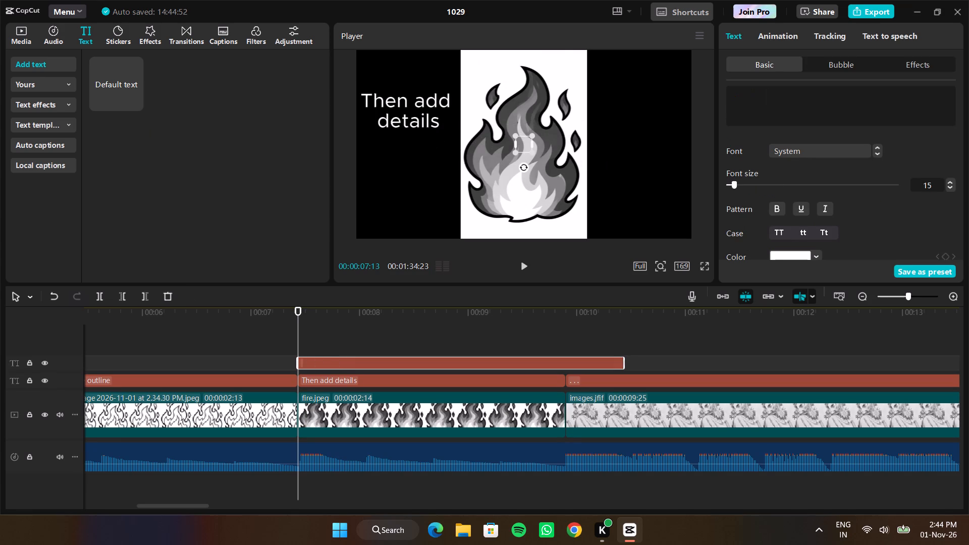
{"action": "type", "text": "()"}
{"action": "key", "text": "Left"}
{"action": "type", "text": "Boring"}
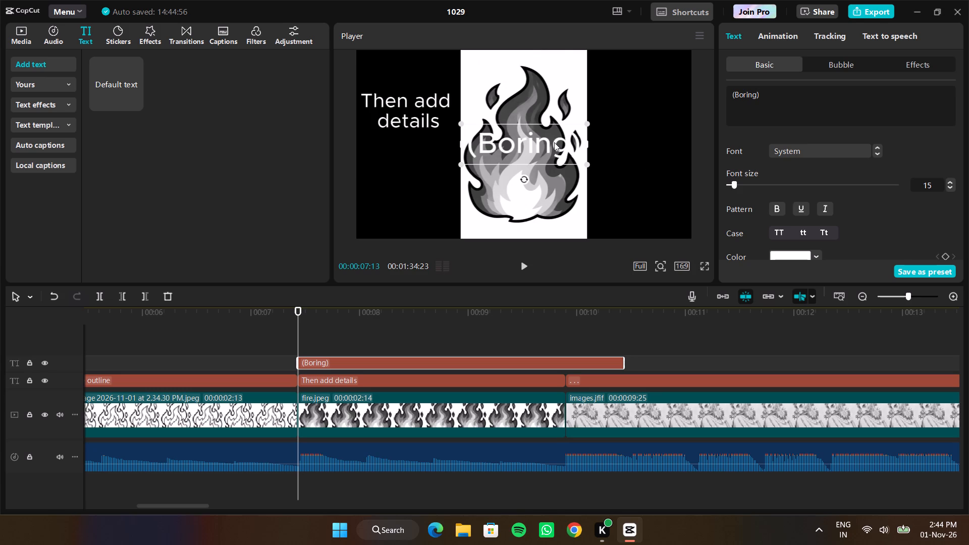
Shrink the "(Boring)" text and place it in the black area beneath the "Then add details" caption.
{"action": "left_click_drag", "start_coordinate": [553, 141], "coordinate": [443, 168]}
{"action": "left_click_drag", "start_coordinate": [476, 148], "coordinate": [456, 159]}
{"action": "left_click_drag", "start_coordinate": [433, 166], "coordinate": [418, 156]}
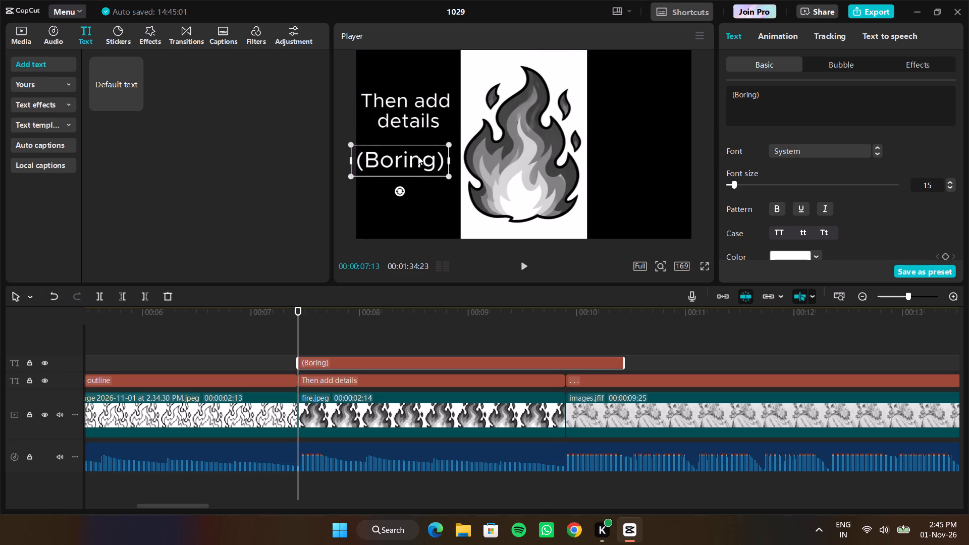
{"action": "left_click_drag", "start_coordinate": [418, 156], "coordinate": [423, 163]}
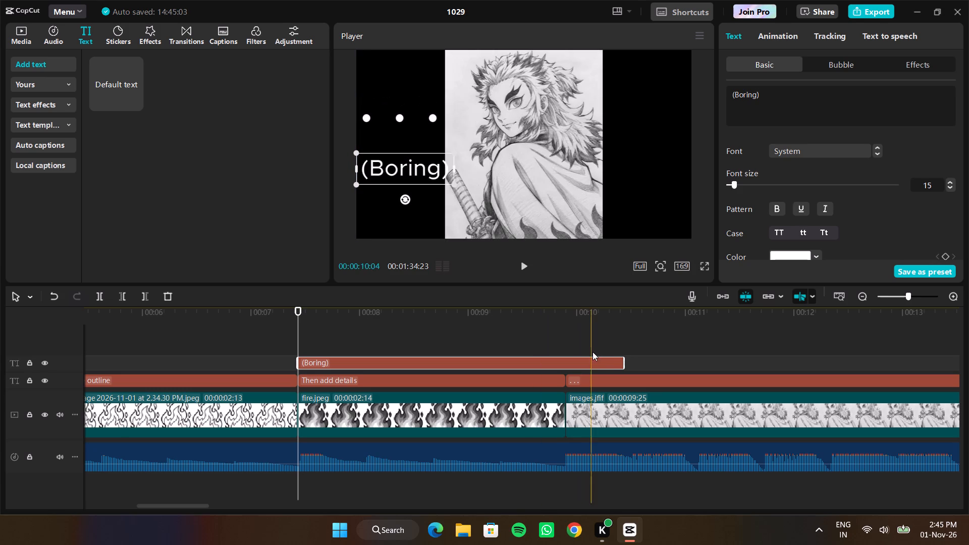
Trim the "(Boring)" text clip to end together with the fire.jpeg clip.
{"action": "left_click_drag", "start_coordinate": [625, 362], "coordinate": [563, 369]}
Play the edit from the beginning through the fire tutorial and the Rengoku sketch, stopping at 00:00:15:16.
{"action": "left_click_drag", "start_coordinate": [296, 319], "coordinate": [0, 355]}
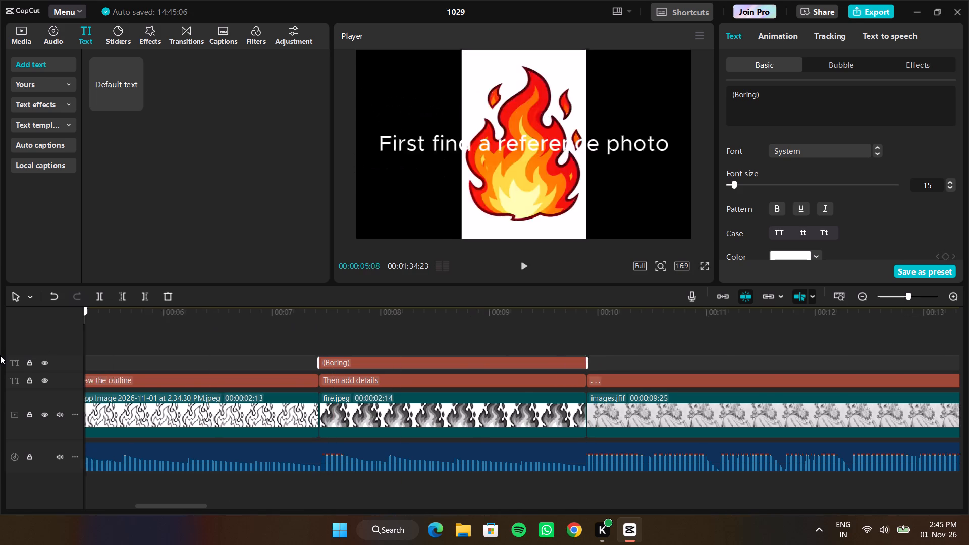
{"action": "left_click_drag", "start_coordinate": [0, 355], "coordinate": [0, 359]}
{"action": "left_click", "coordinate": [131, 343]}
{"action": "left_click_drag", "start_coordinate": [131, 343], "coordinate": [85, 346]}
{"action": "key", "text": "space"}
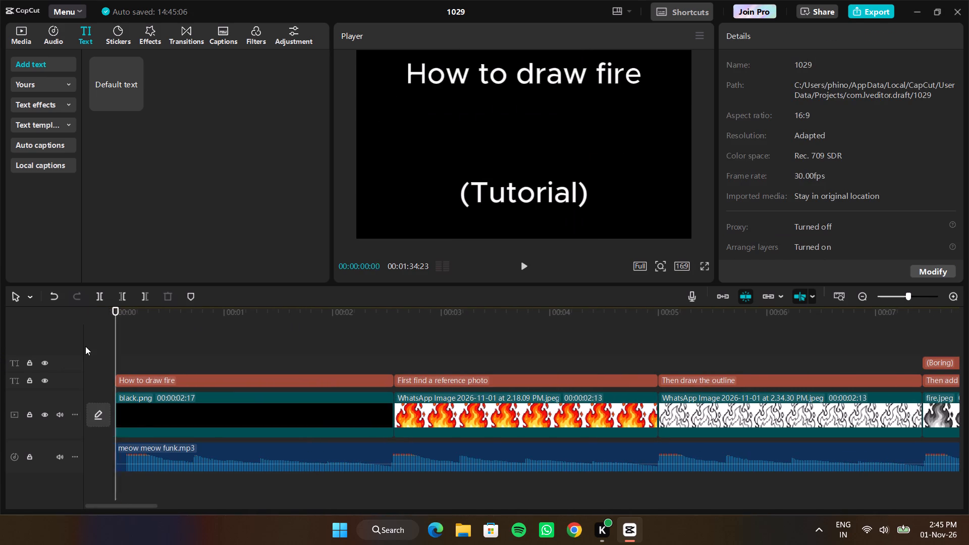
{"action": "scroll", "coordinate": [524, 325], "scroll_direction": "up", "scroll_amount": 1}
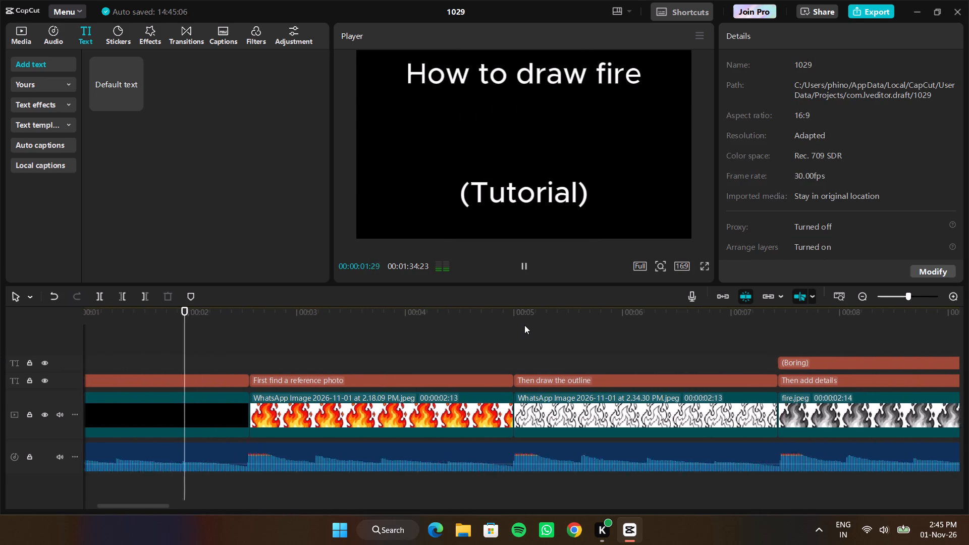
{"action": "scroll", "coordinate": [524, 325], "scroll_direction": "up", "scroll_amount": 1}
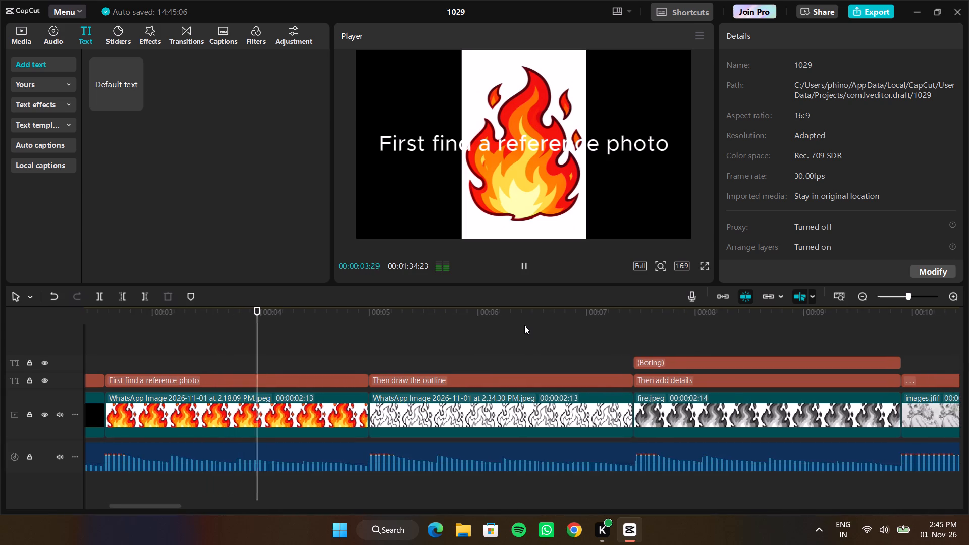
{"action": "scroll", "coordinate": [524, 325], "scroll_direction": "up", "scroll_amount": 1}
{"action": "scroll", "coordinate": [524, 325], "scroll_direction": "left", "scroll_amount": 1}
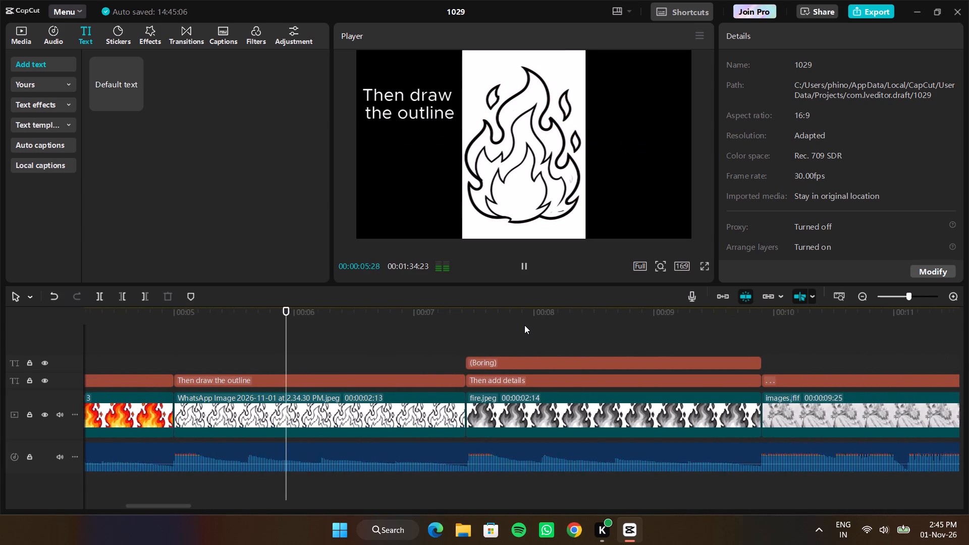
{"action": "scroll", "coordinate": [524, 325], "scroll_direction": "left", "scroll_amount": 2}
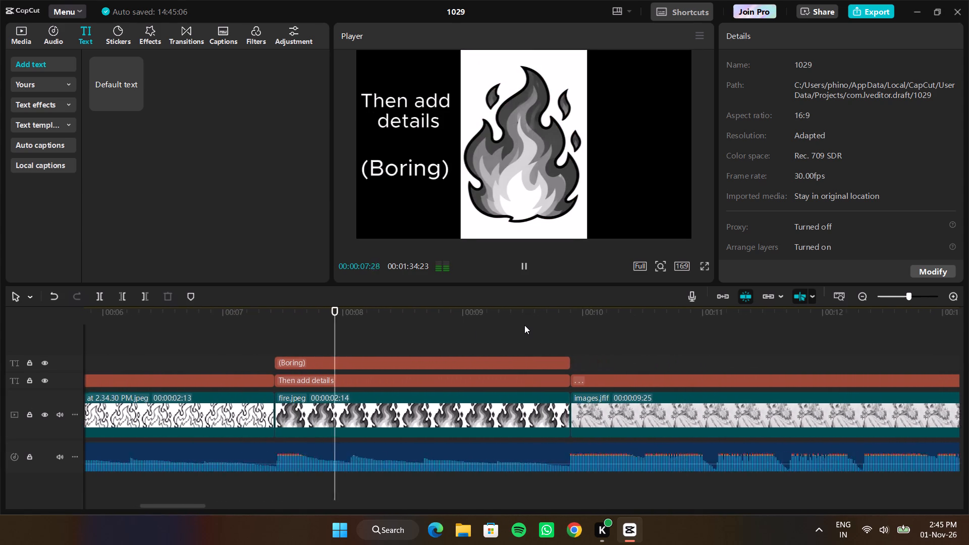
{"action": "scroll", "coordinate": [524, 325], "scroll_direction": "left", "scroll_amount": 1}
{"action": "scroll", "coordinate": [628, 335], "scroll_direction": "left", "scroll_amount": 1}
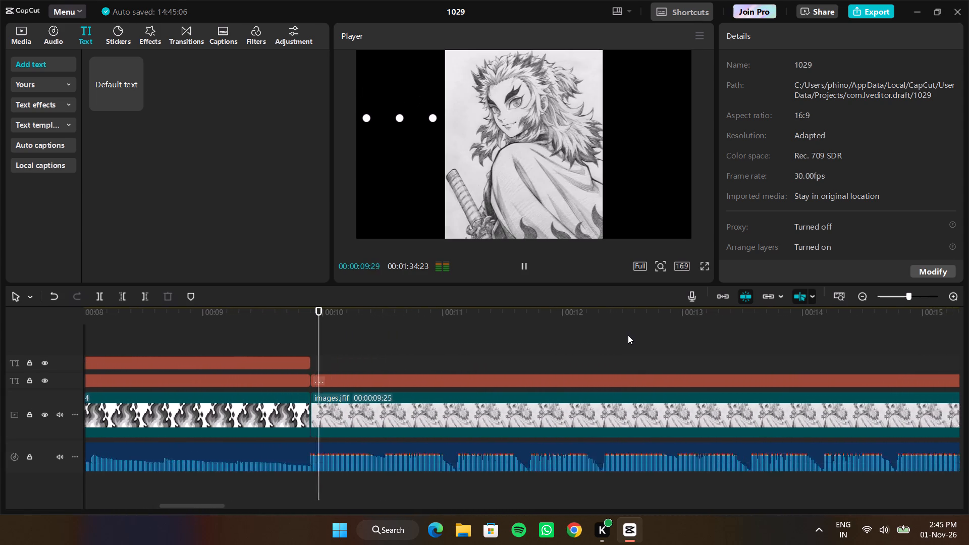
{"action": "scroll", "coordinate": [628, 335], "scroll_direction": "left", "scroll_amount": 2}
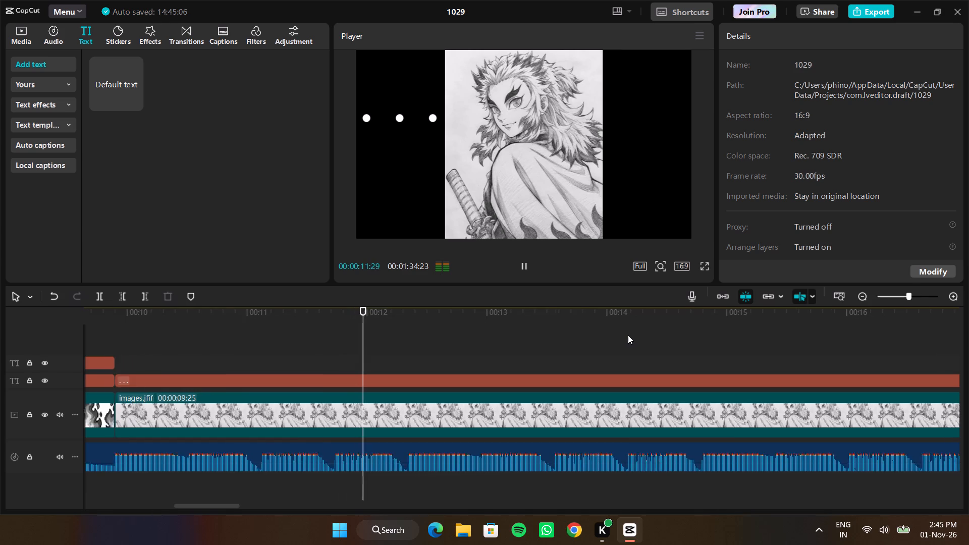
{"action": "scroll", "coordinate": [628, 335], "scroll_direction": "left", "scroll_amount": 2}
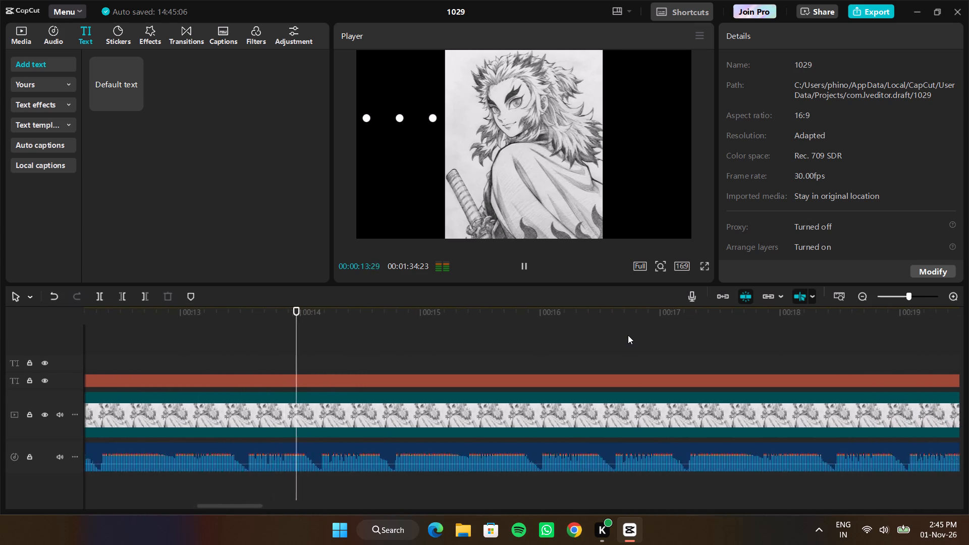
{"action": "scroll", "coordinate": [628, 335], "scroll_direction": "left", "scroll_amount": 1}
{"action": "key", "text": "space"}
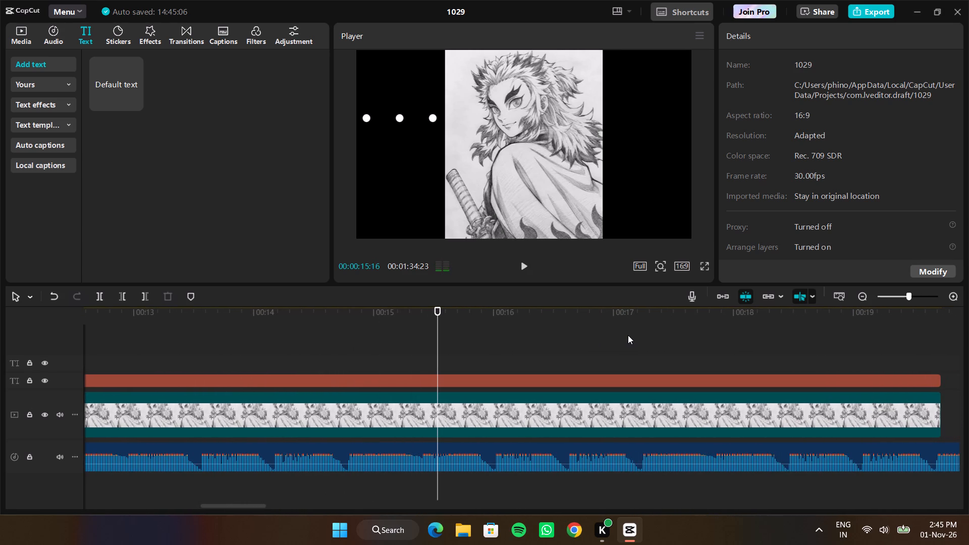
Trim the end of the images.jfif Rengoku sketch clip to 00:00:15:16.
{"action": "left_click_drag", "start_coordinate": [940, 399], "coordinate": [412, 413]}
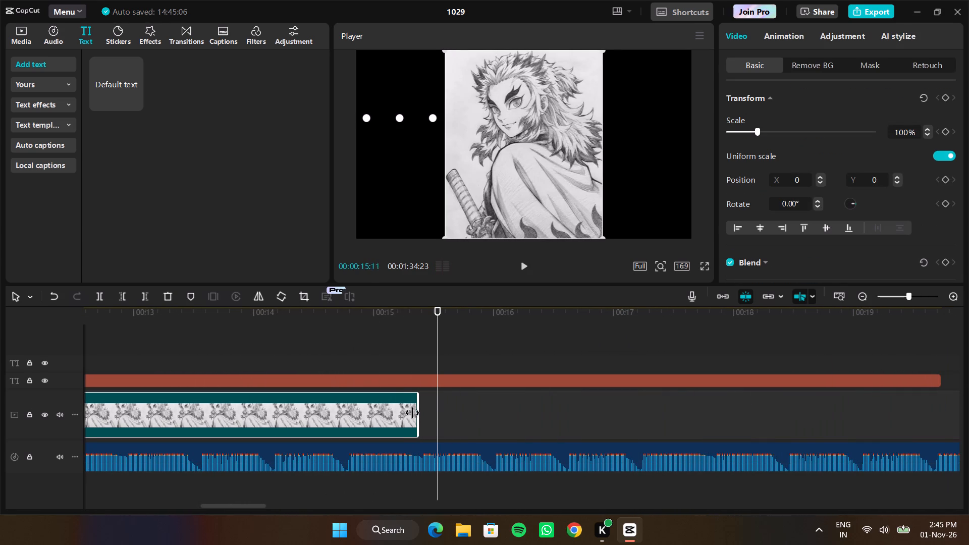
{"action": "left_click_drag", "start_coordinate": [412, 413], "coordinate": [438, 415]}
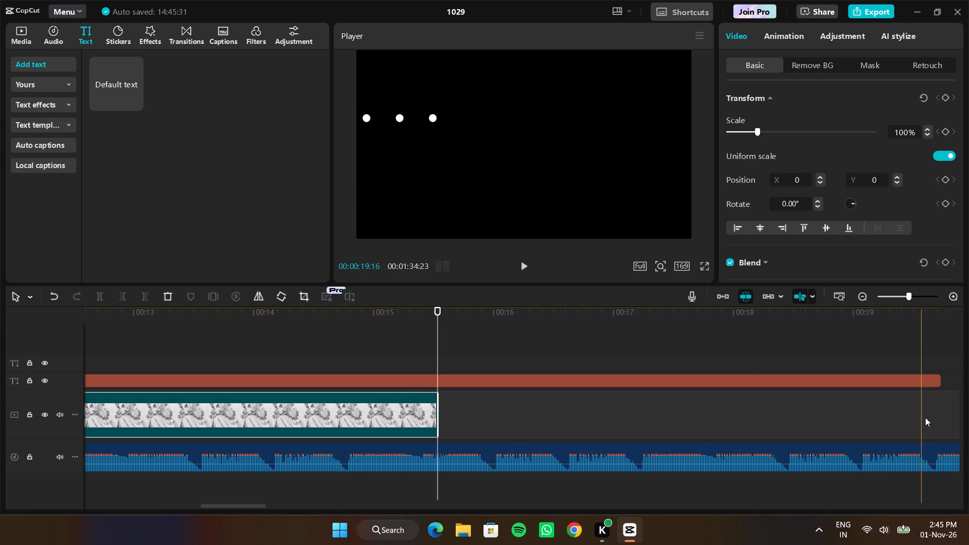
Trim the "..." text clip to end together with the images.jfif clip at 00:00:15:16.
{"action": "left_click_drag", "start_coordinate": [940, 378], "coordinate": [460, 430]}
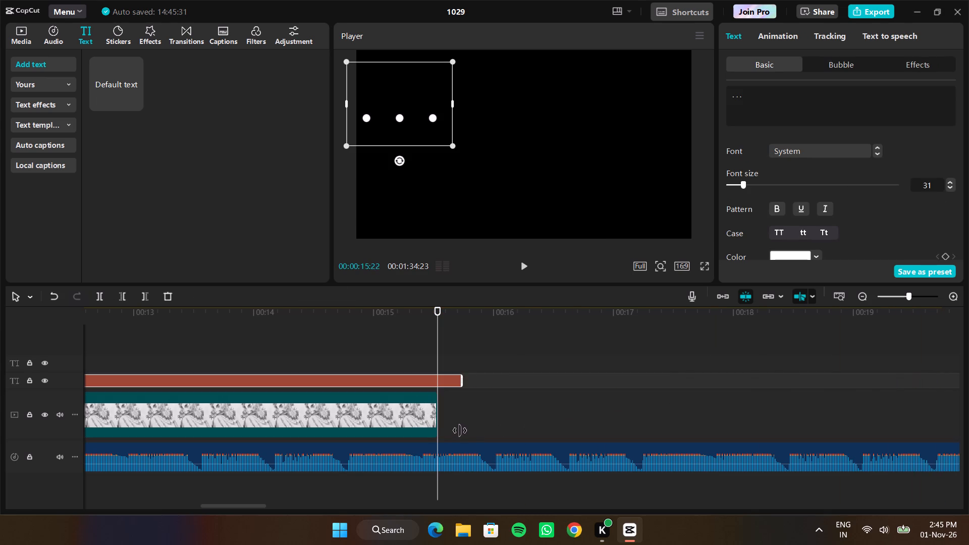
{"action": "left_click_drag", "start_coordinate": [460, 430], "coordinate": [435, 430]}
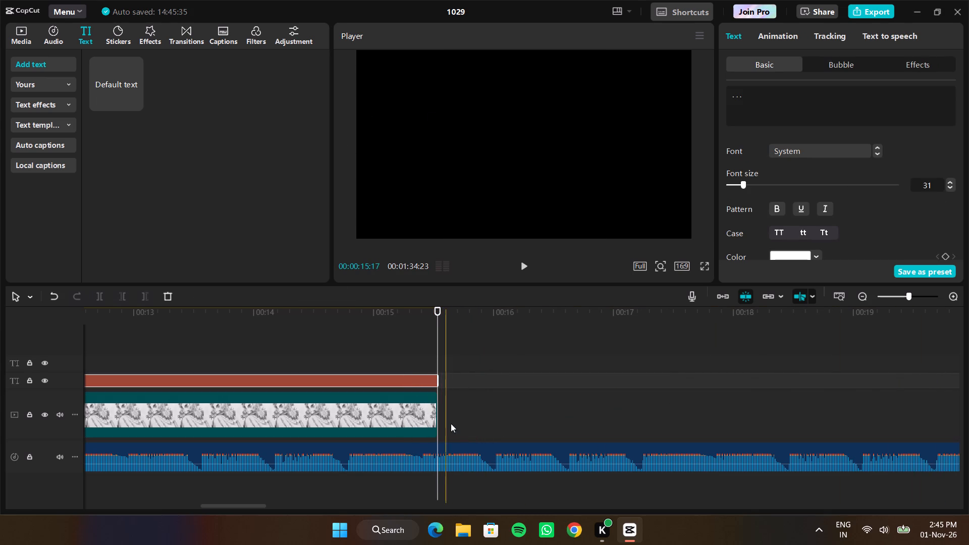
Split the meow meow funk.mp3 audio at 00:00:16:01 and delete the part after the cut.
{"action": "left_click", "coordinate": [521, 395]}
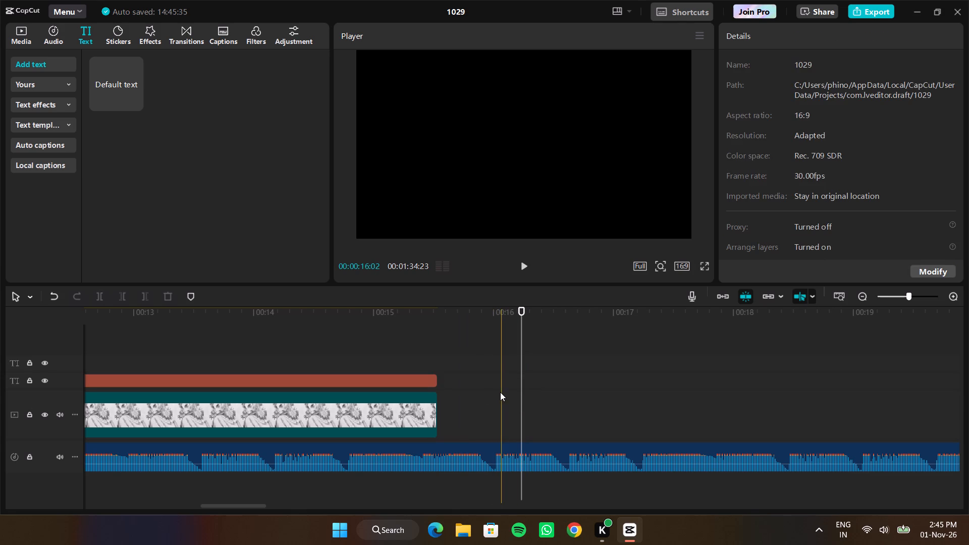
{"action": "left_click", "coordinate": [498, 393]}
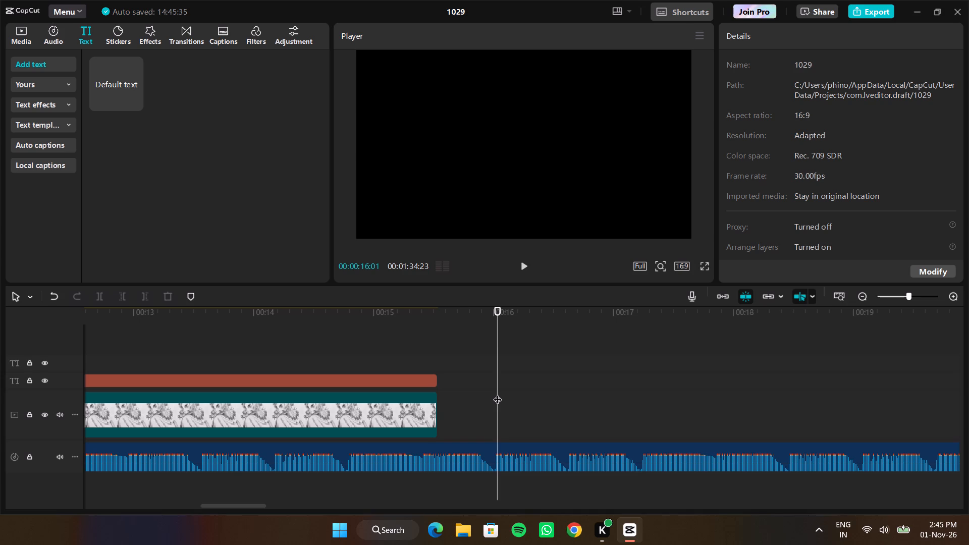
{"action": "key", "text": "b"}
{"action": "left_click_drag", "start_coordinate": [499, 402], "coordinate": [516, 403]}
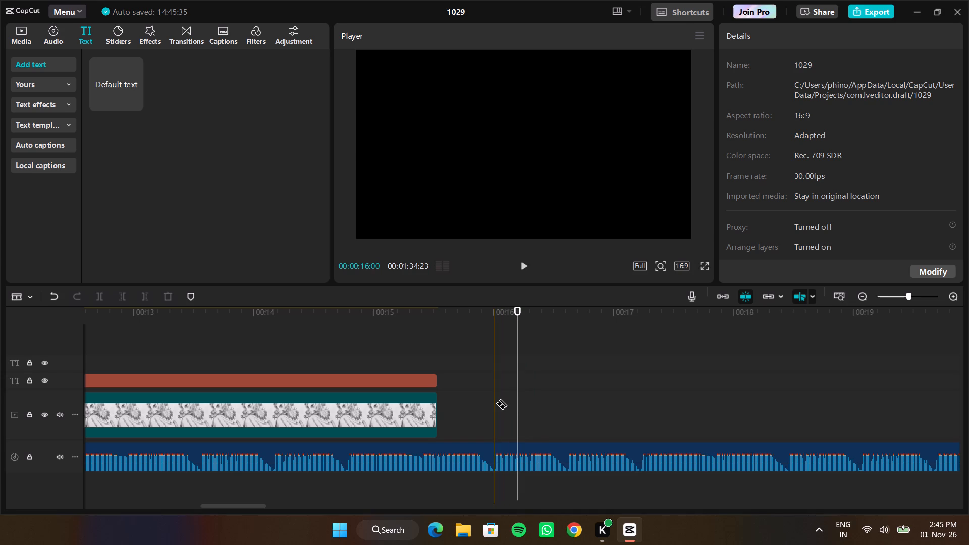
{"action": "left_click", "coordinate": [499, 403]}
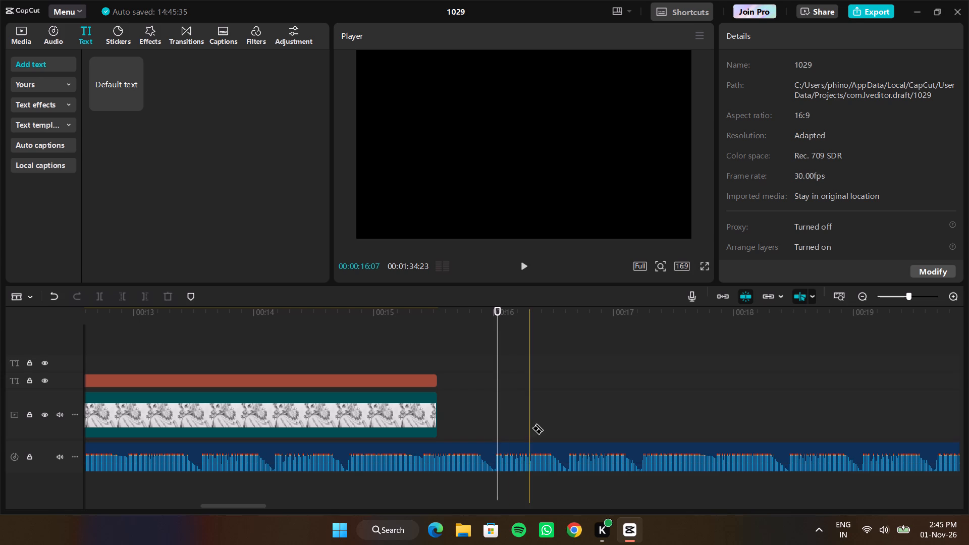
{"action": "left_click_drag", "start_coordinate": [496, 400], "coordinate": [528, 402]}
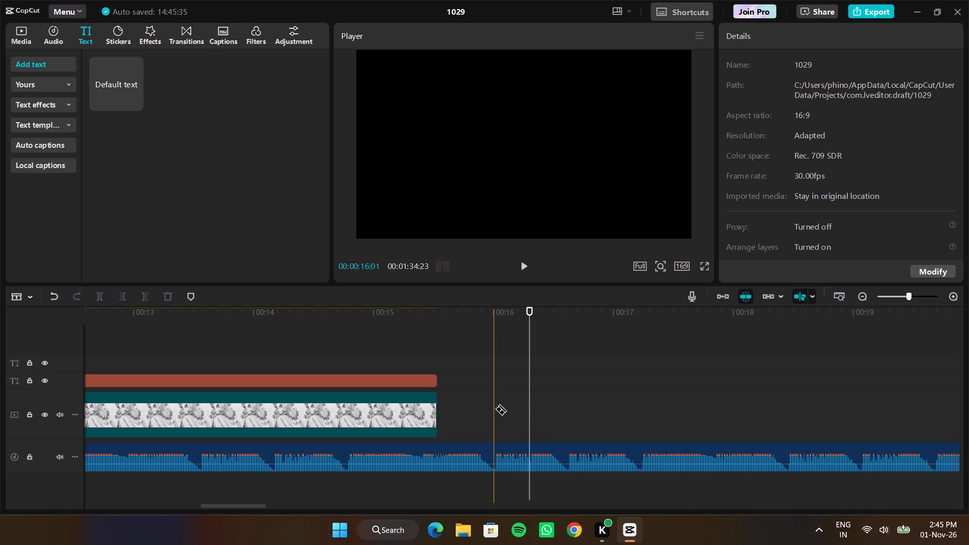
{"action": "left_click", "coordinate": [496, 457]}
{"action": "key", "text": "a"}
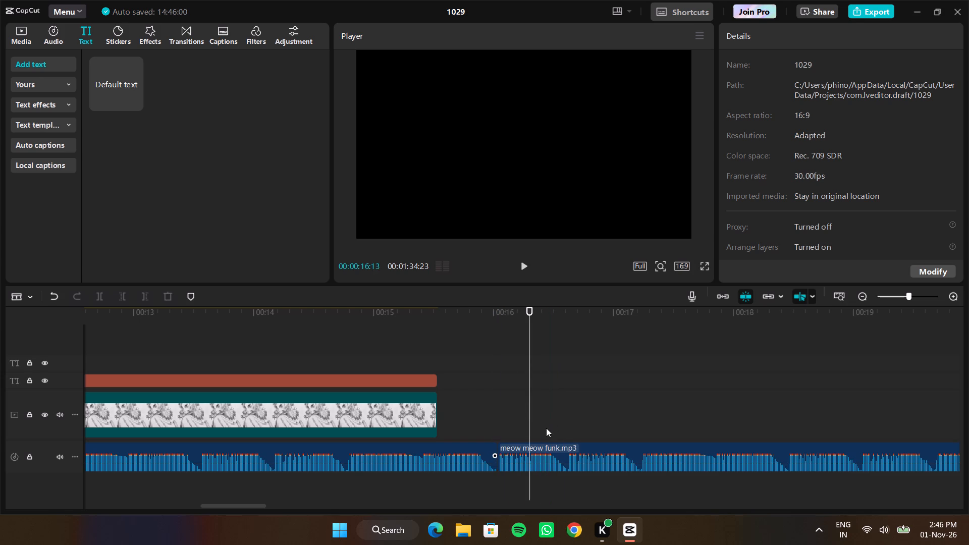
{"action": "left_click", "coordinate": [556, 453]}
{"action": "key", "text": "Delete"}
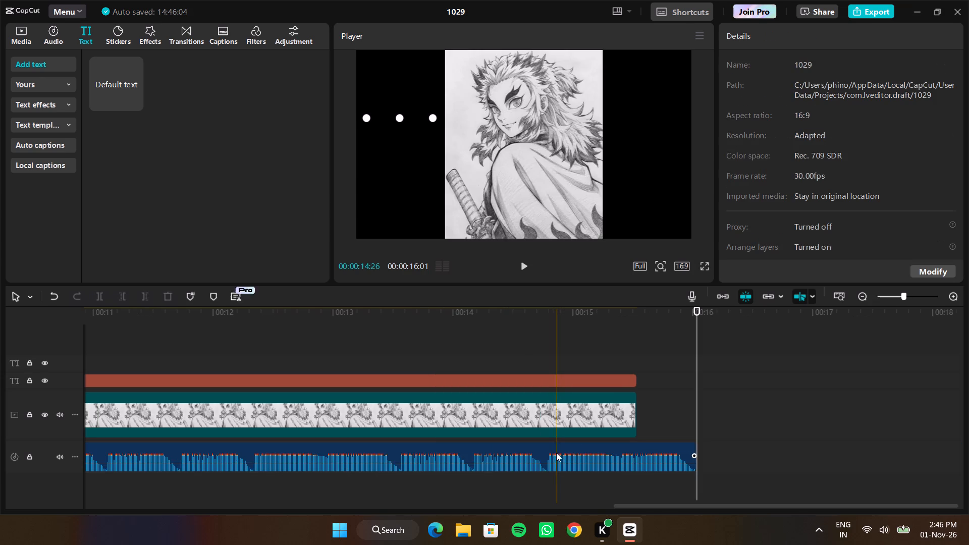
Add a 0.5 s fade-out to the end of the meow meow funk.mp3 audio, starting about where the sketch clip ends.
{"action": "left_click", "coordinate": [693, 455]}
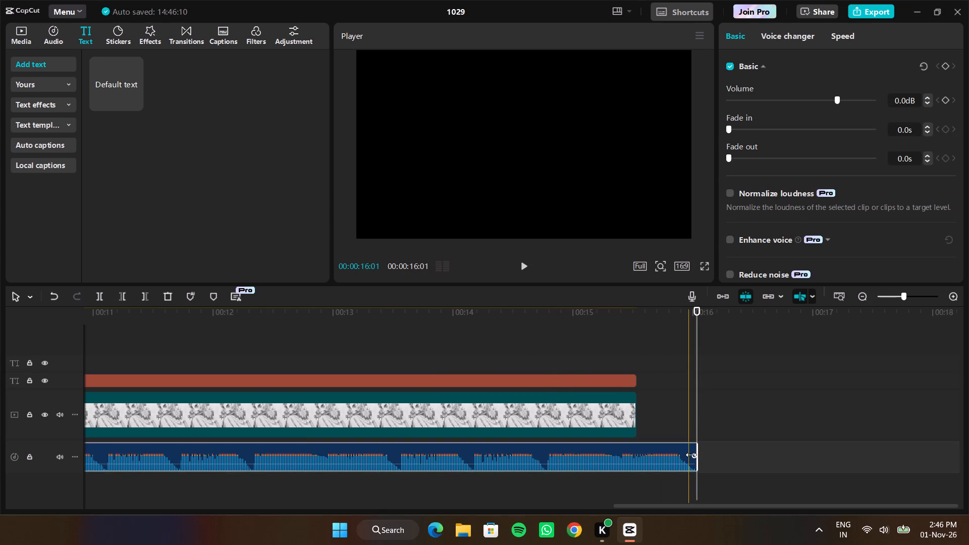
{"action": "left_click", "coordinate": [691, 458]}
{"action": "left_click_drag", "start_coordinate": [691, 458], "coordinate": [633, 455]}
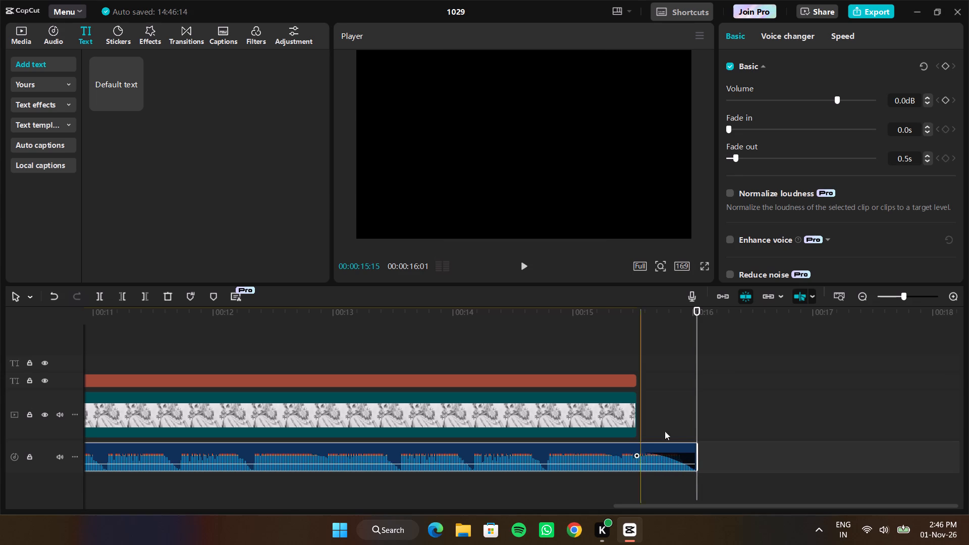
{"action": "left_click_drag", "start_coordinate": [694, 395], "coordinate": [634, 390]}
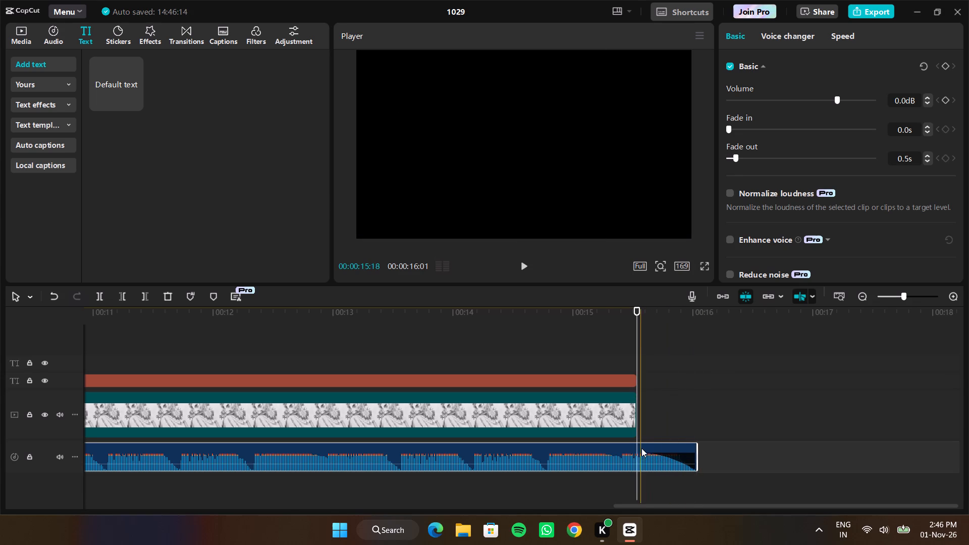
{"action": "left_click", "coordinate": [637, 454]}
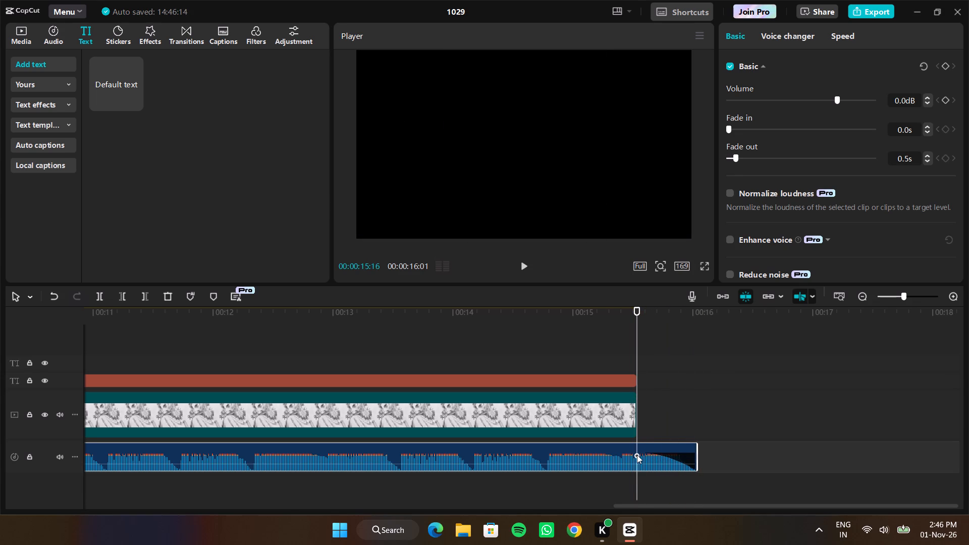
{"action": "left_click", "coordinate": [637, 455]}
Play back the whole edit from the beginning to check the captions, beat timing and audio fade-out.
{"action": "left_click_drag", "start_coordinate": [637, 388], "coordinate": [256, 473]}
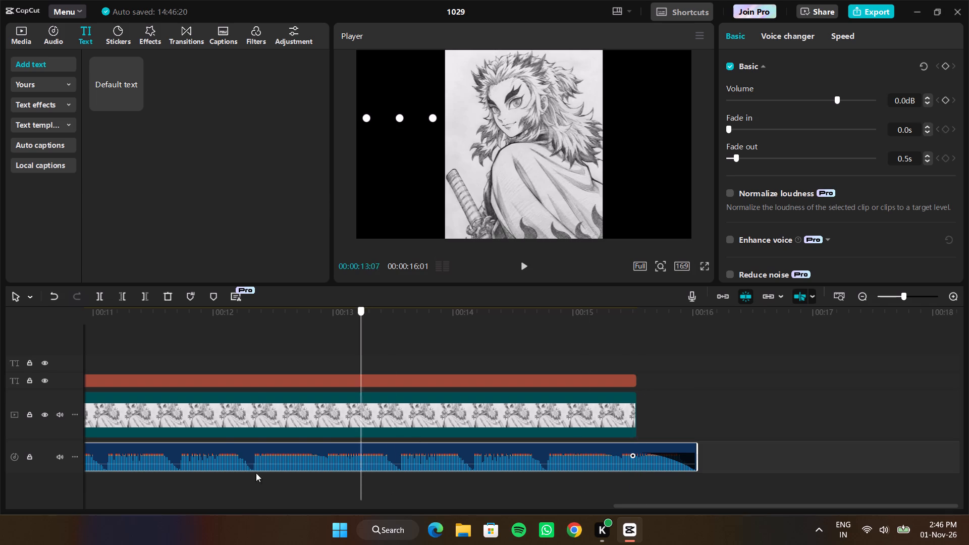
{"action": "left_click_drag", "start_coordinate": [256, 473], "coordinate": [76, 401]}
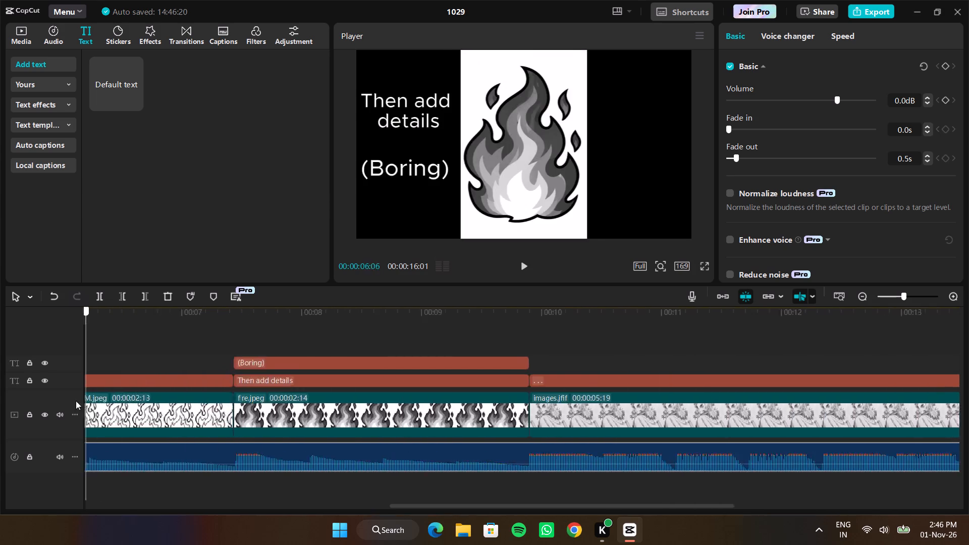
{"action": "left_click_drag", "start_coordinate": [76, 401], "coordinate": [0, 388]}
{"action": "key", "text": "space"}
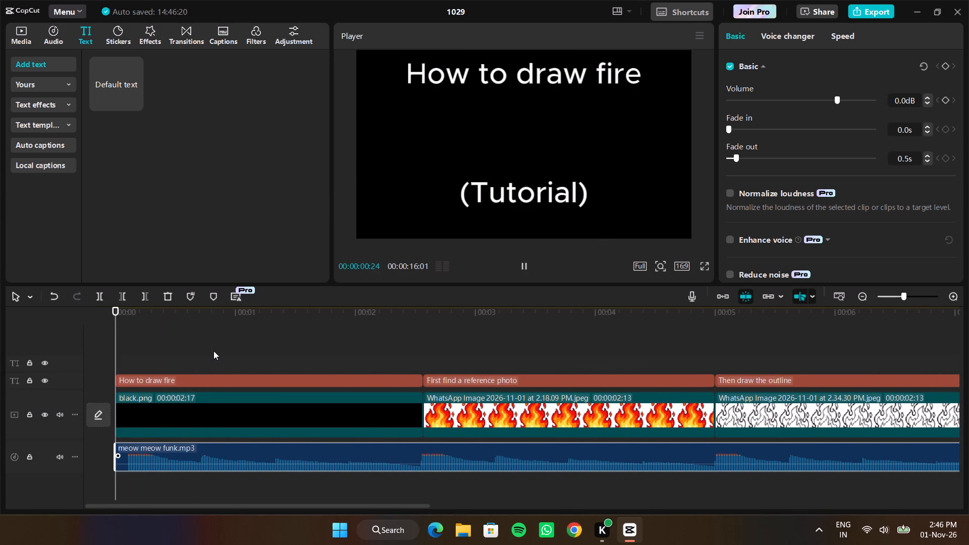
{"action": "key", "text": "space"}
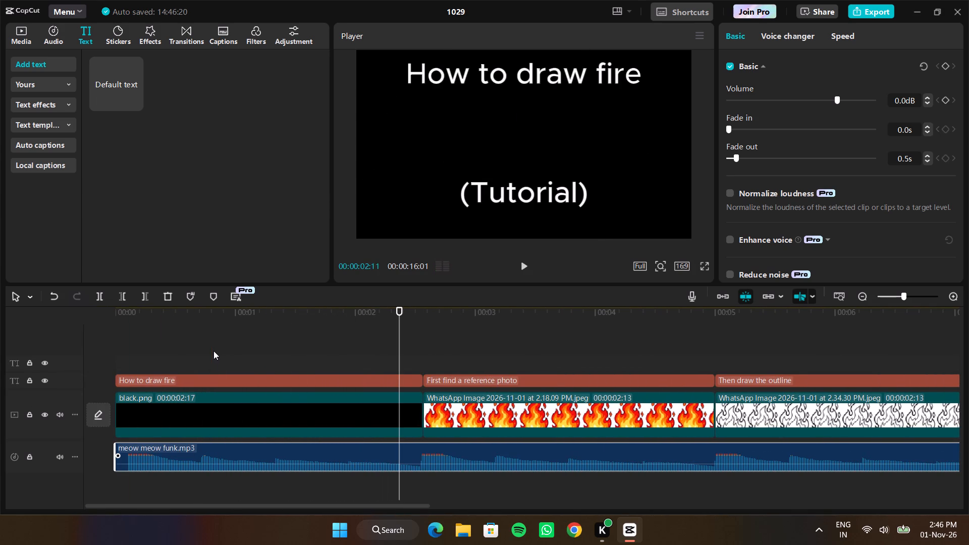
{"action": "key", "text": "space"}
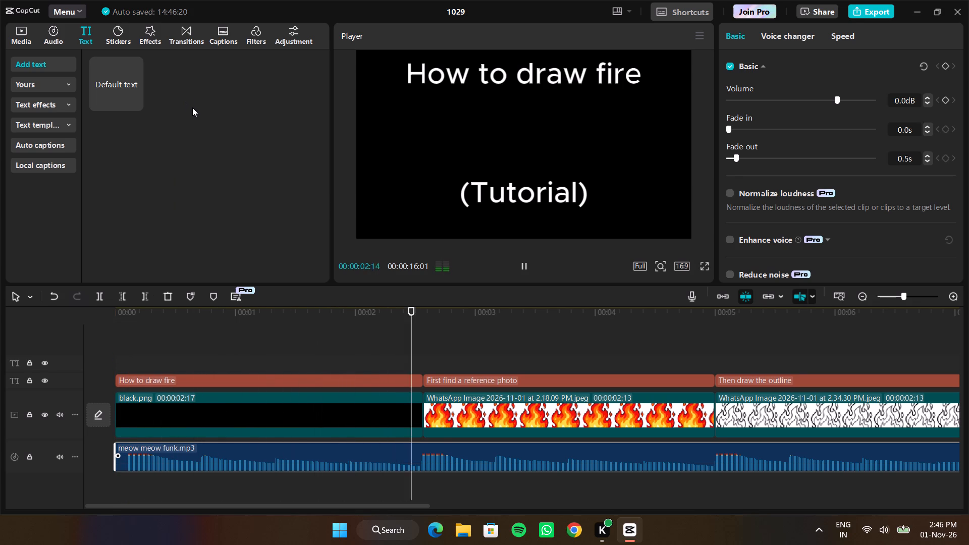
{"action": "scroll", "coordinate": [592, 337], "scroll_direction": "left", "scroll_amount": 2}
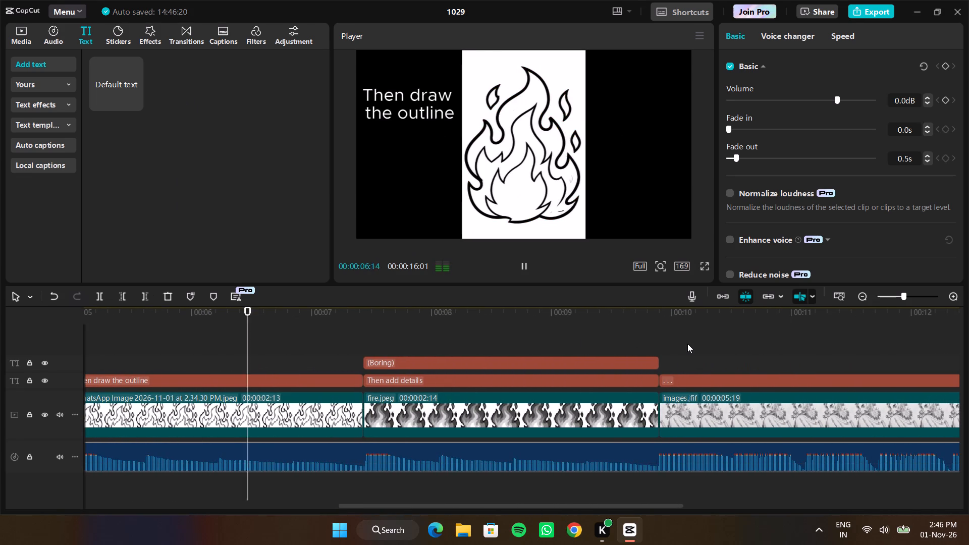
{"action": "scroll", "coordinate": [694, 346], "scroll_direction": "left", "scroll_amount": 1}
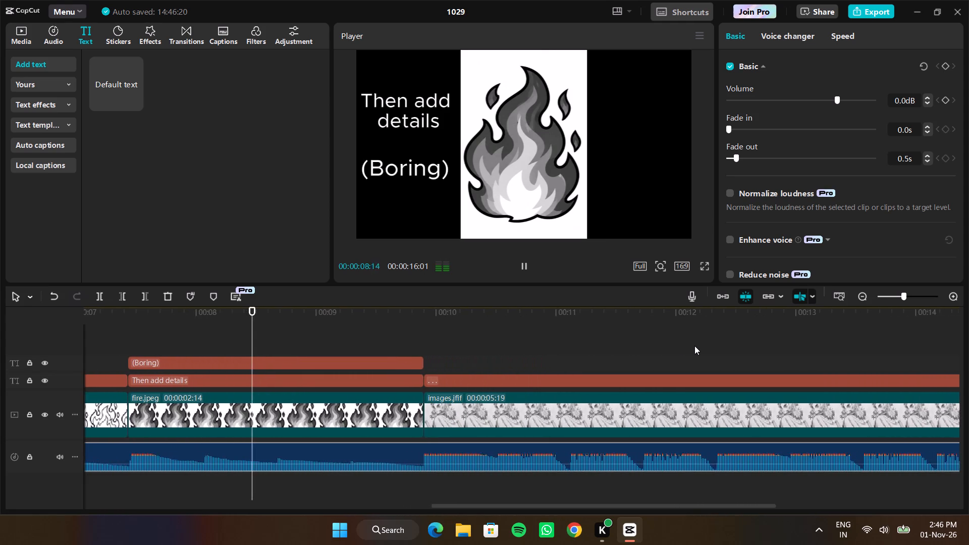
{"action": "scroll", "coordinate": [694, 346], "scroll_direction": "left", "scroll_amount": 2}
{"action": "scroll", "coordinate": [737, 348], "scroll_direction": "left", "scroll_amount": 1}
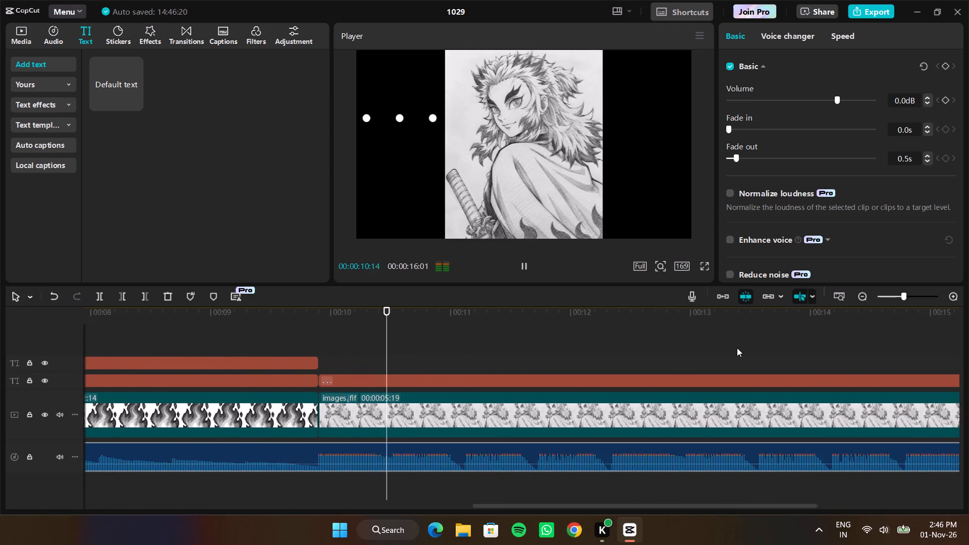
{"action": "scroll", "coordinate": [737, 348], "scroll_direction": "left", "scroll_amount": 1}
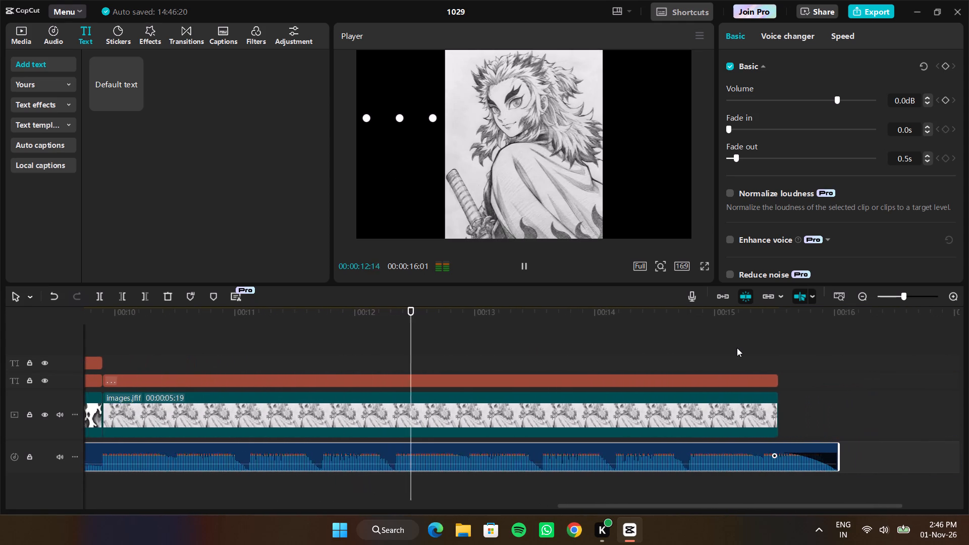
{"action": "scroll", "coordinate": [737, 348], "scroll_direction": "left", "scroll_amount": 1}
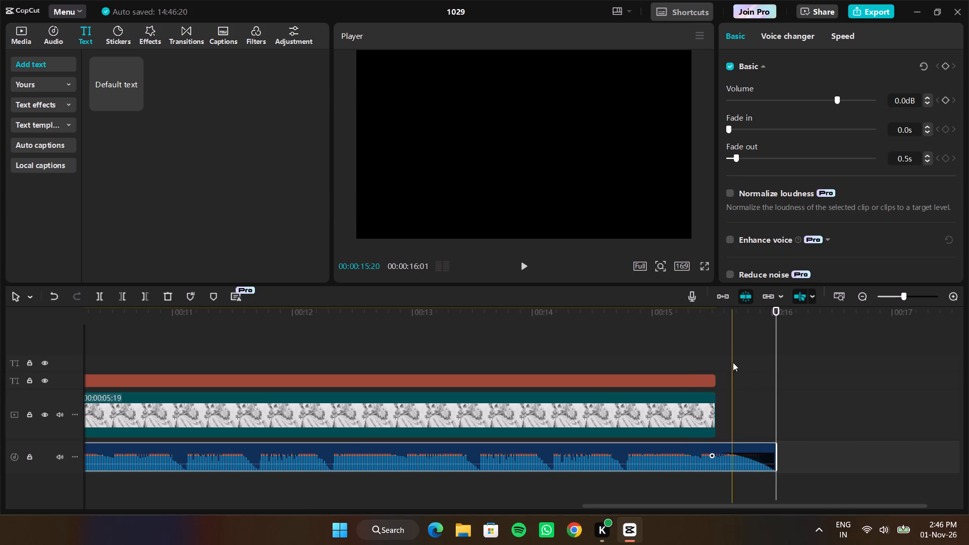
{"action": "key", "text": "space"}
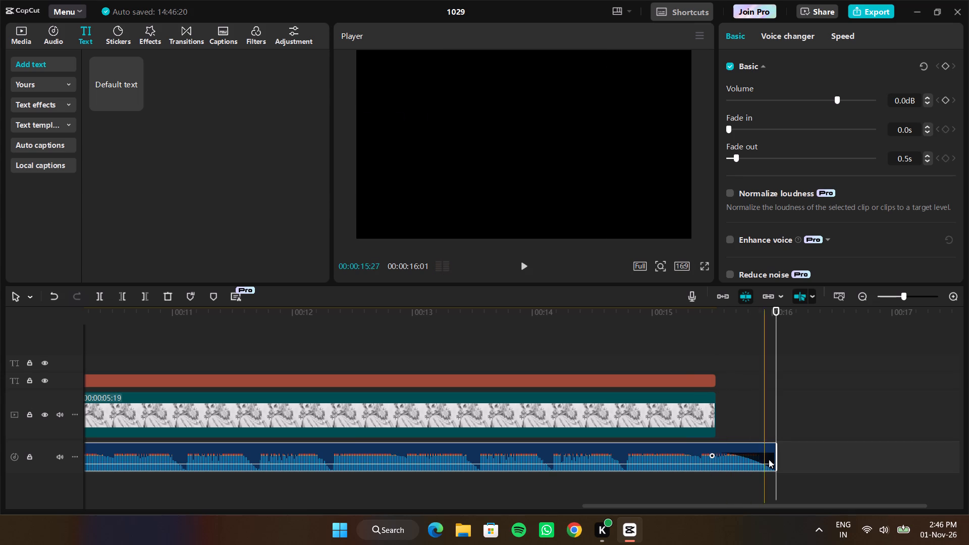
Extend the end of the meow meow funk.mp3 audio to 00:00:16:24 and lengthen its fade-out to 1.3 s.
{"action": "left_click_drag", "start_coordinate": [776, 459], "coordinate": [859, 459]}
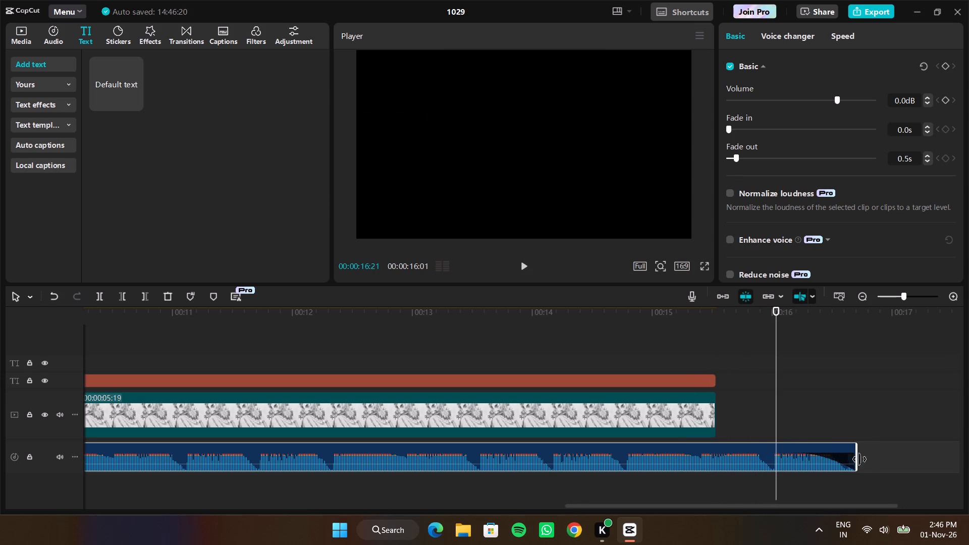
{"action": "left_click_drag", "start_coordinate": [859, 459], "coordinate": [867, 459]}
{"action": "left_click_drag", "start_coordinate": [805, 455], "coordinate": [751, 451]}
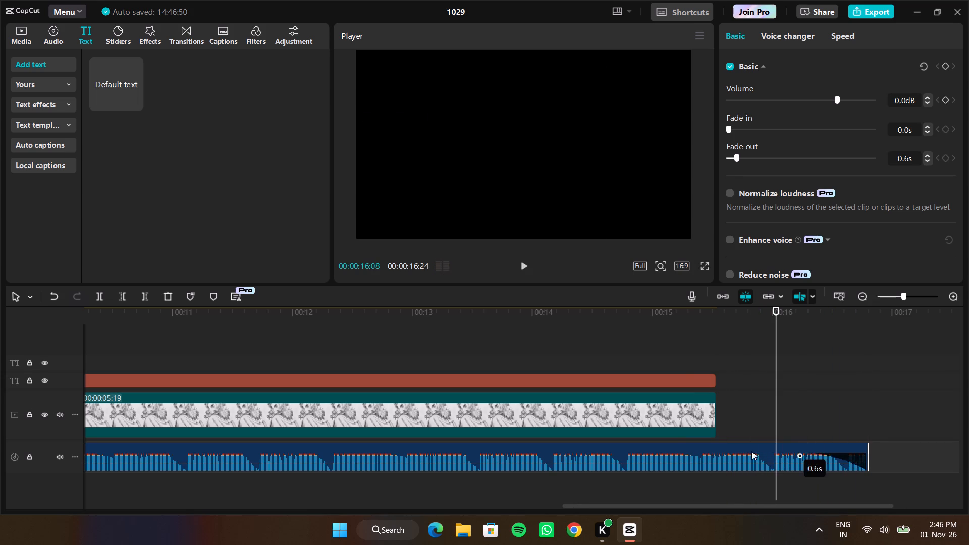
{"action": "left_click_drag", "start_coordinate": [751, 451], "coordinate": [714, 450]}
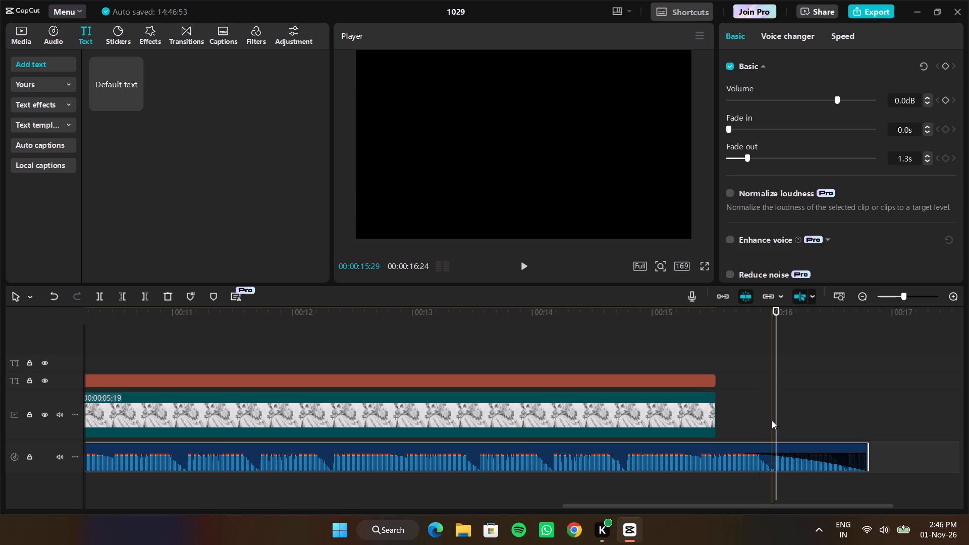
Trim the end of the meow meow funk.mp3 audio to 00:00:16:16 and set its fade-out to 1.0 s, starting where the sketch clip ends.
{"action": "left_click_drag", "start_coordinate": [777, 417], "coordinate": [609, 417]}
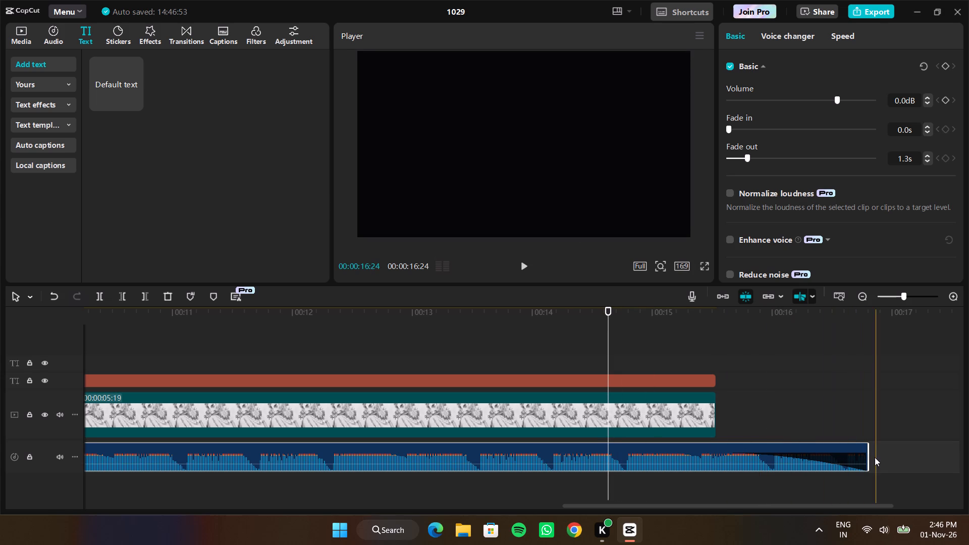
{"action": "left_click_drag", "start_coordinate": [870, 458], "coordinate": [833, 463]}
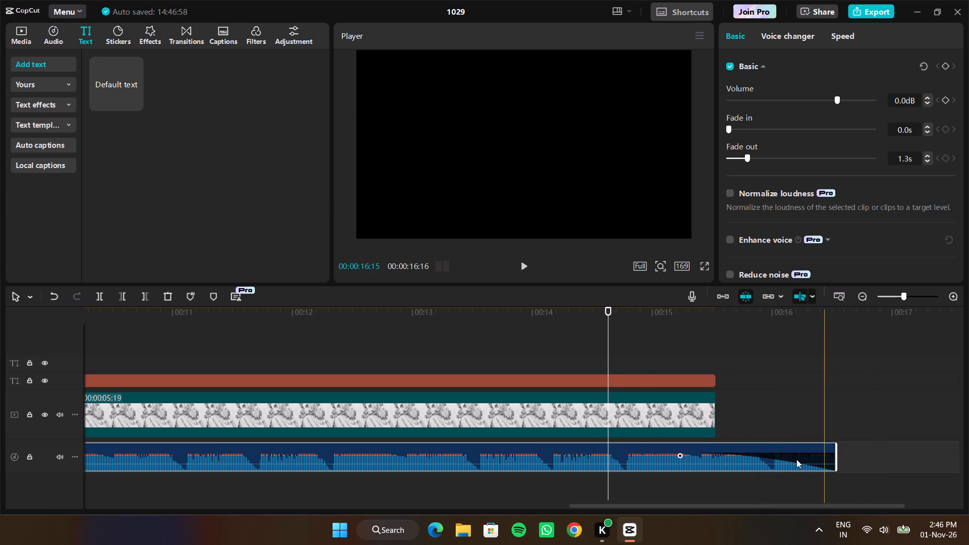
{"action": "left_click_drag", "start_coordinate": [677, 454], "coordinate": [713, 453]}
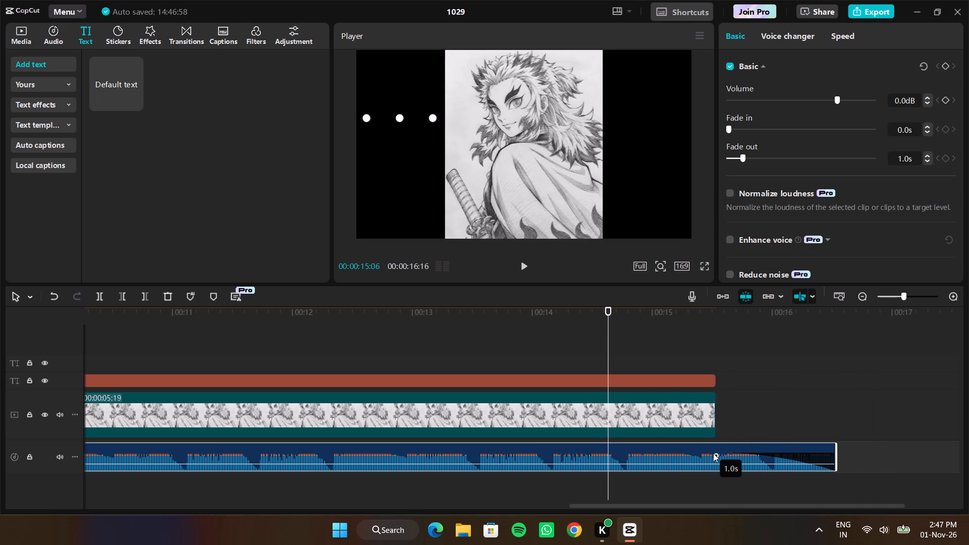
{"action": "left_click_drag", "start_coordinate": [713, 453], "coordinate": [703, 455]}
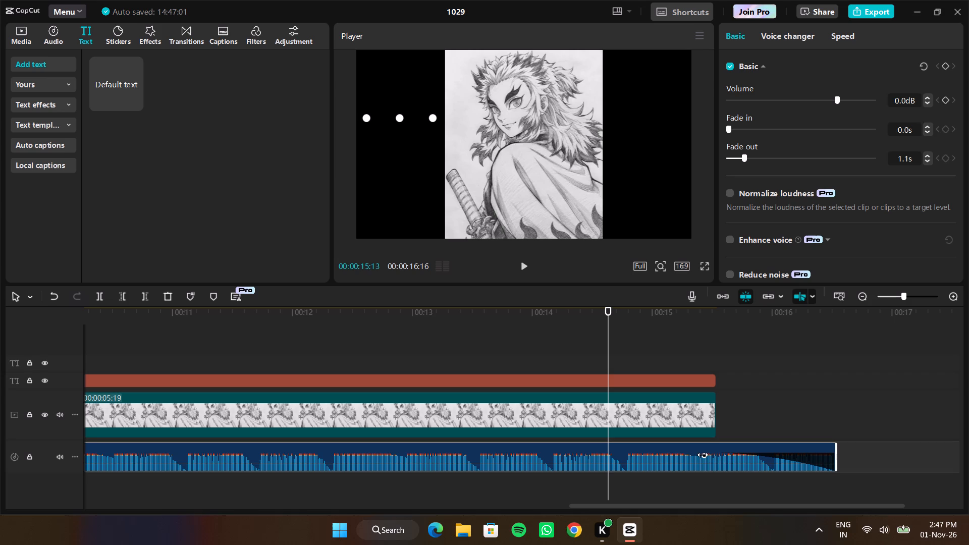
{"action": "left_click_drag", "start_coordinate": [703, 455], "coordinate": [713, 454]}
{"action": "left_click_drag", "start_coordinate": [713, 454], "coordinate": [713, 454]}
Replay the edit from the beginning through the end of the audio to review the fade-out.
{"action": "left_click_drag", "start_coordinate": [609, 361], "coordinate": [352, 393]}
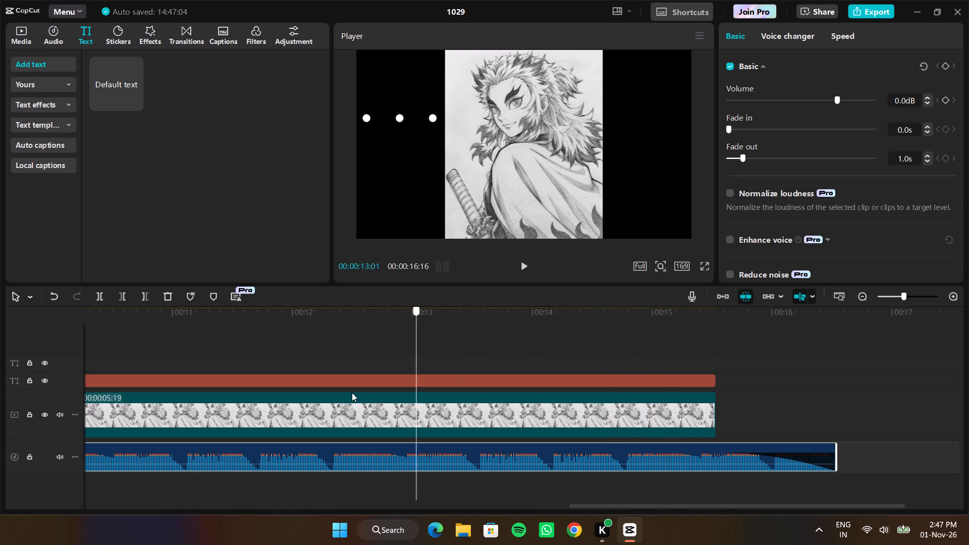
{"action": "left_click_drag", "start_coordinate": [352, 393], "coordinate": [127, 407]}
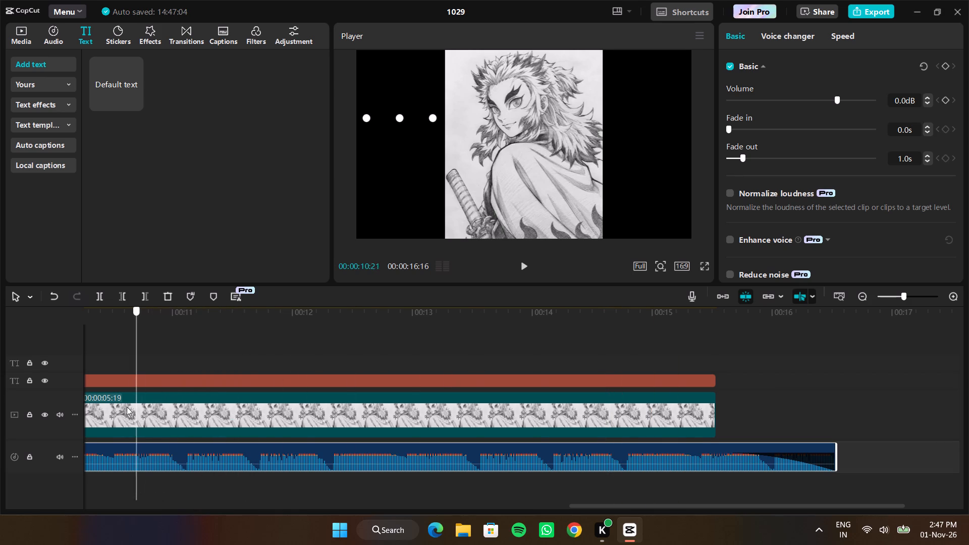
{"action": "left_click_drag", "start_coordinate": [127, 407], "coordinate": [26, 408]}
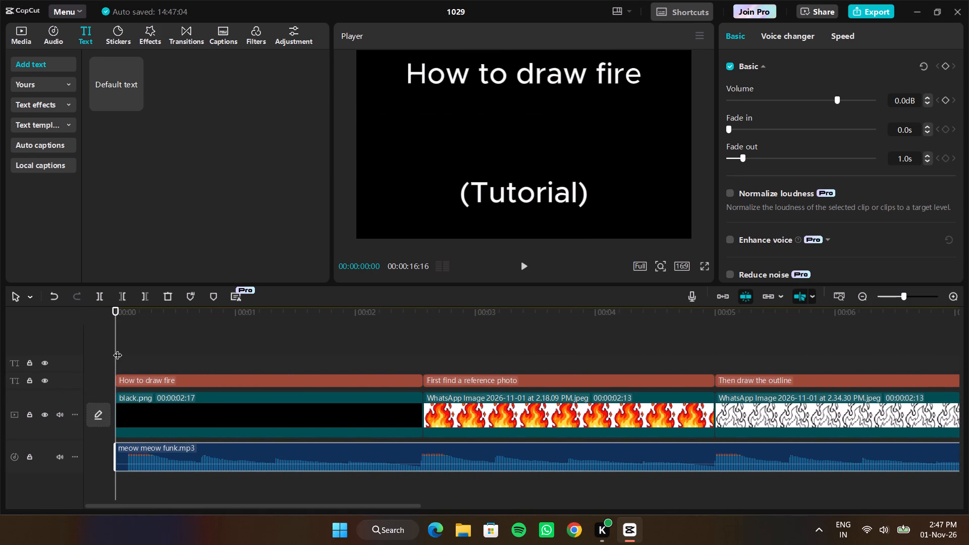
{"action": "left_click", "coordinate": [118, 349]}
{"action": "left_click", "coordinate": [125, 348]}
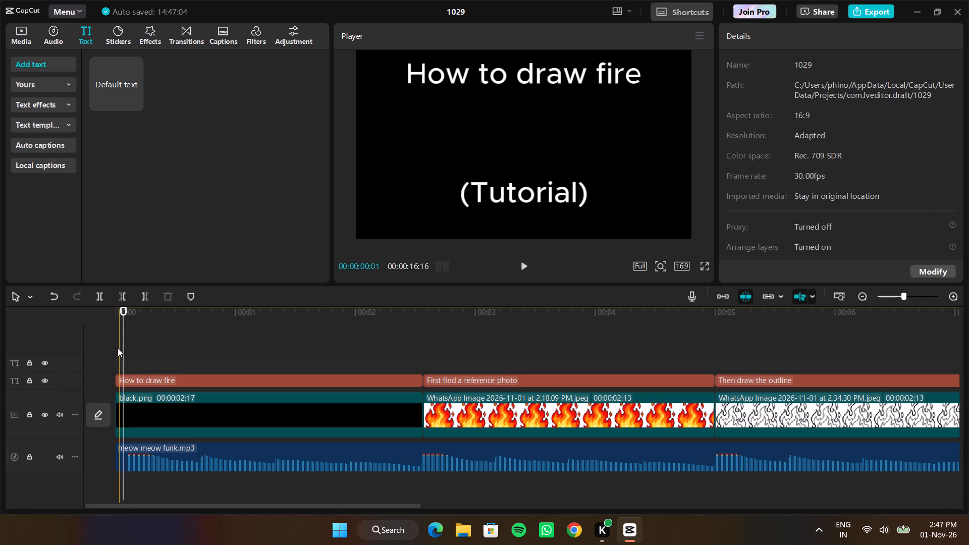
{"action": "key", "text": "space"}
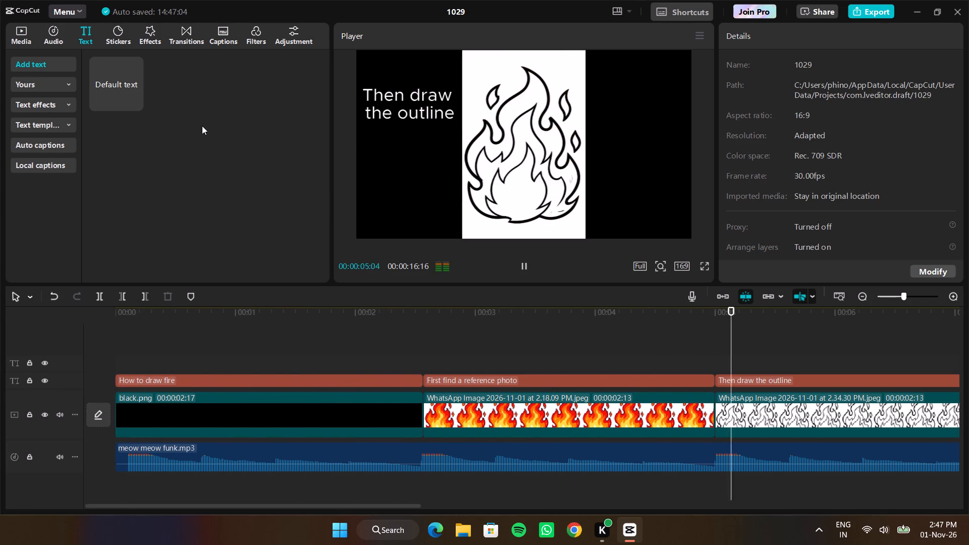
{"action": "scroll", "coordinate": [726, 347], "scroll_direction": "left", "scroll_amount": 2}
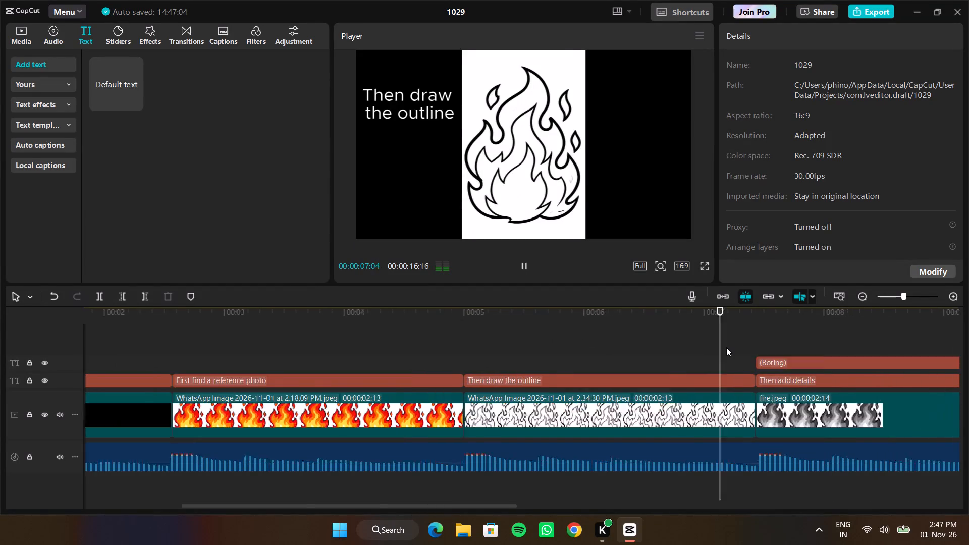
{"action": "scroll", "coordinate": [726, 347], "scroll_direction": "left", "scroll_amount": 4}
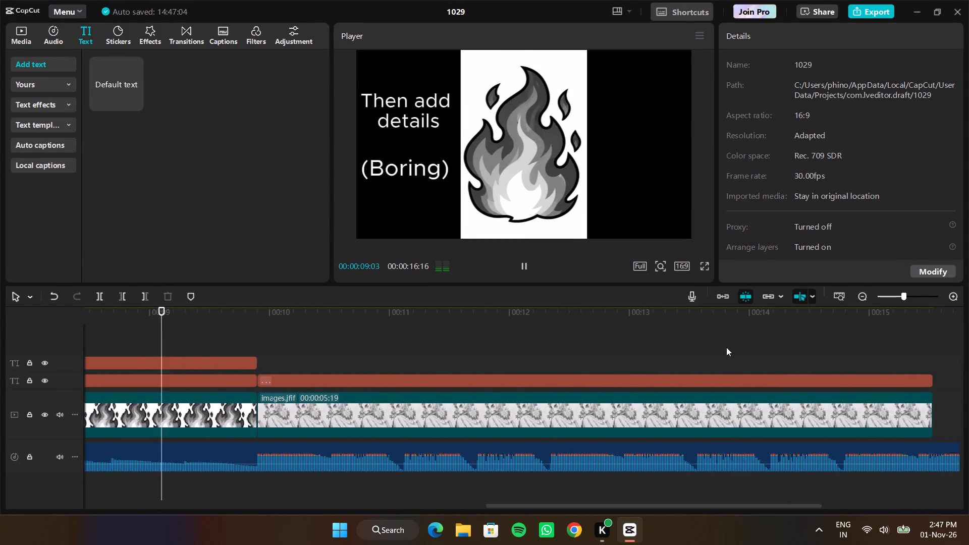
{"action": "scroll", "coordinate": [726, 347], "scroll_direction": "left", "scroll_amount": 1}
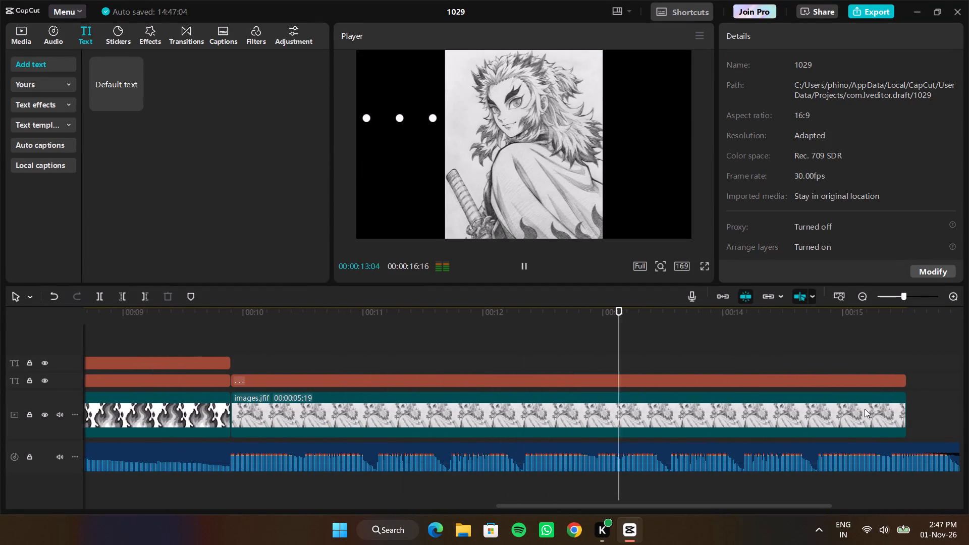
{"action": "scroll", "coordinate": [878, 409], "scroll_direction": "left", "scroll_amount": 2}
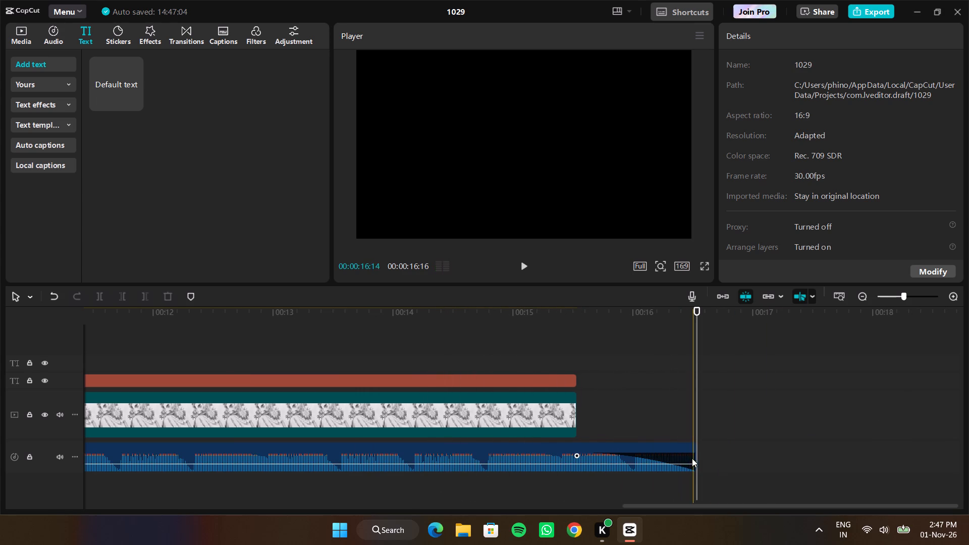
Extend the end of the meow meow funk.mp3 audio to 00:00:17:08 and set its fade-out to 1.7 s, starting where the sketch clip ends.
{"action": "left_click_drag", "start_coordinate": [697, 458], "coordinate": [604, 454]}
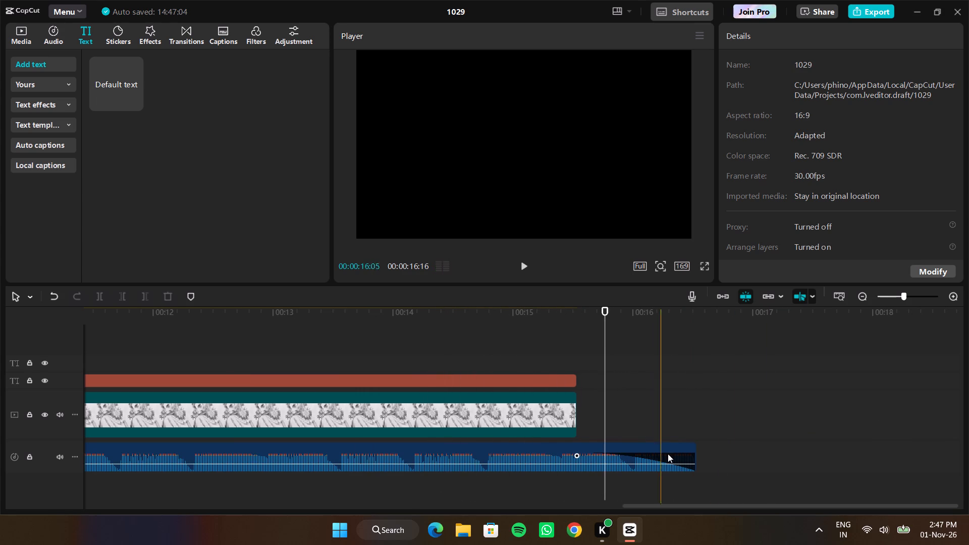
{"action": "left_click", "coordinate": [693, 455]}
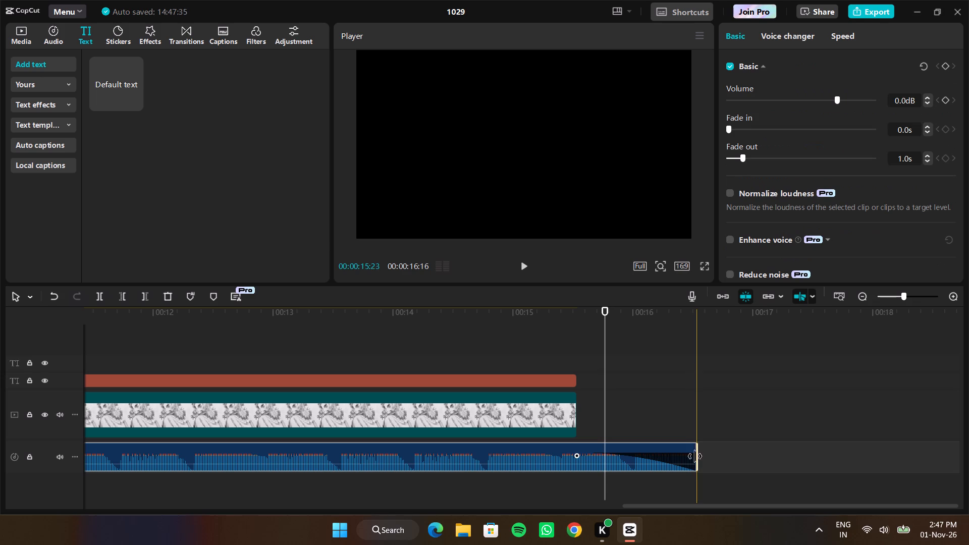
{"action": "left_click_drag", "start_coordinate": [696, 456], "coordinate": [779, 456]}
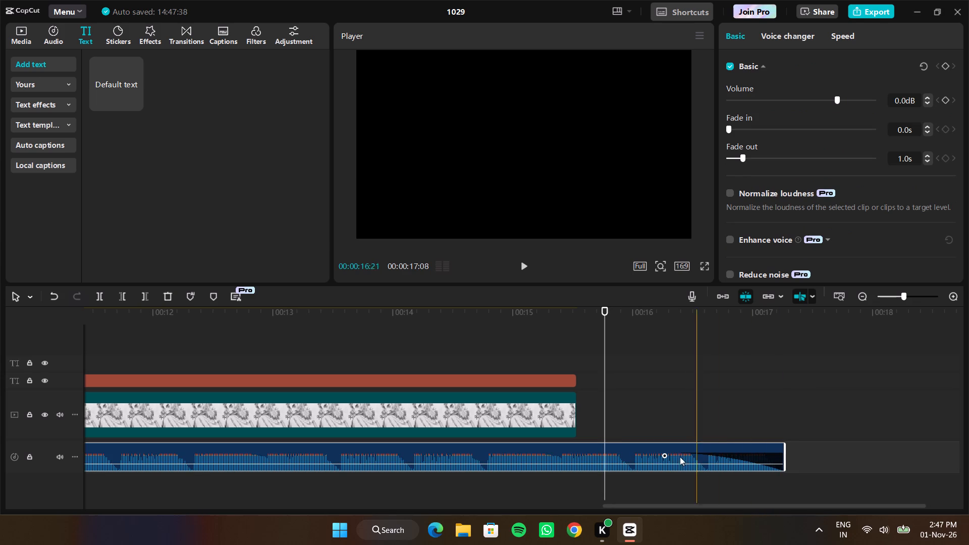
{"action": "left_click", "coordinate": [663, 452]}
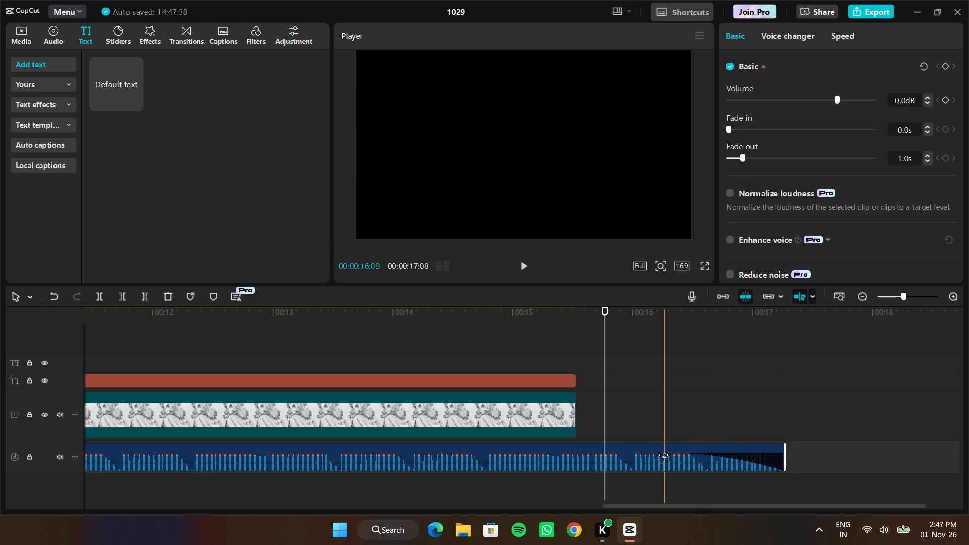
{"action": "left_click_drag", "start_coordinate": [663, 455], "coordinate": [574, 451]}
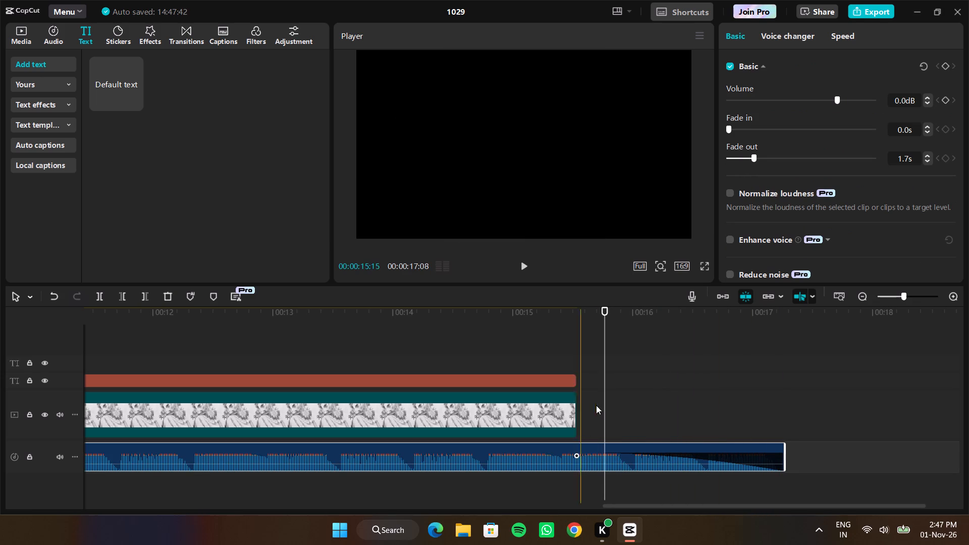
Replay the edit from the beginning through the end of the audio to review the 1.7 s fade-out.
{"action": "left_click_drag", "start_coordinate": [603, 394], "coordinate": [120, 400]}
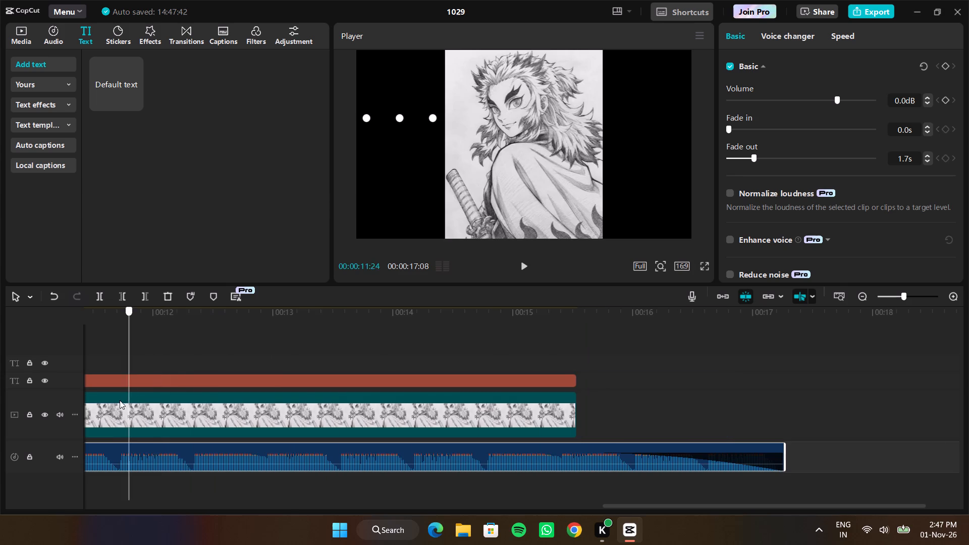
{"action": "left_click_drag", "start_coordinate": [120, 400], "coordinate": [8, 404]}
{"action": "key", "text": "space"}
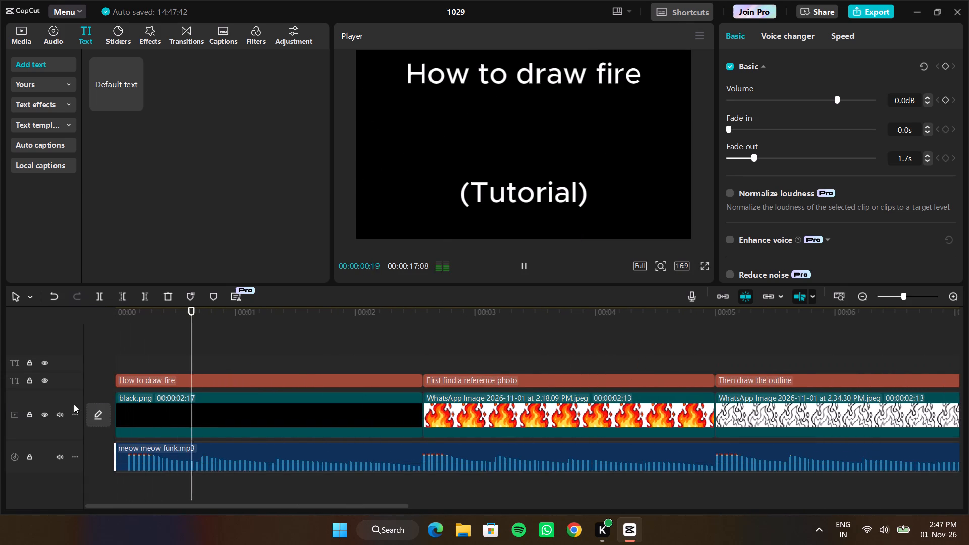
{"action": "scroll", "coordinate": [644, 345], "scroll_direction": "left", "scroll_amount": 1}
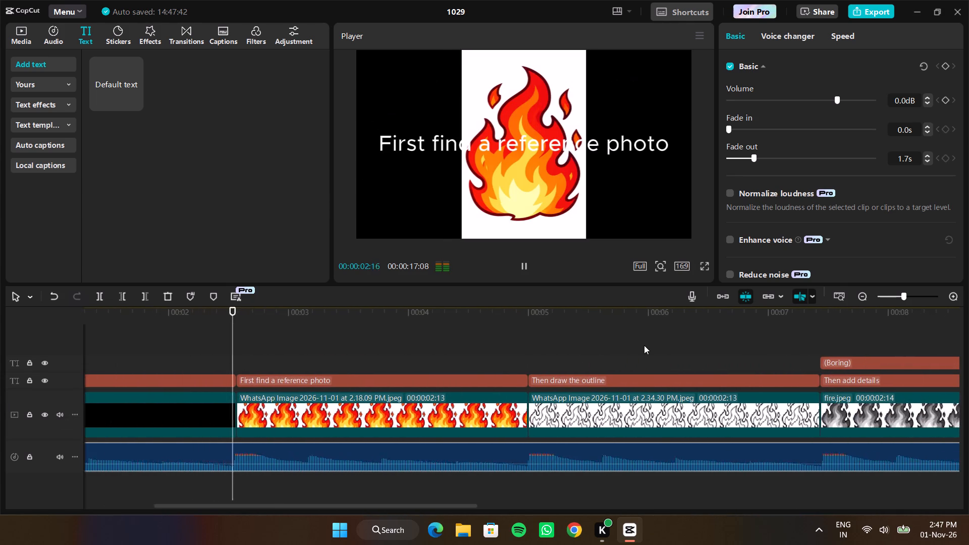
{"action": "scroll", "coordinate": [644, 345], "scroll_direction": "left", "scroll_amount": 1}
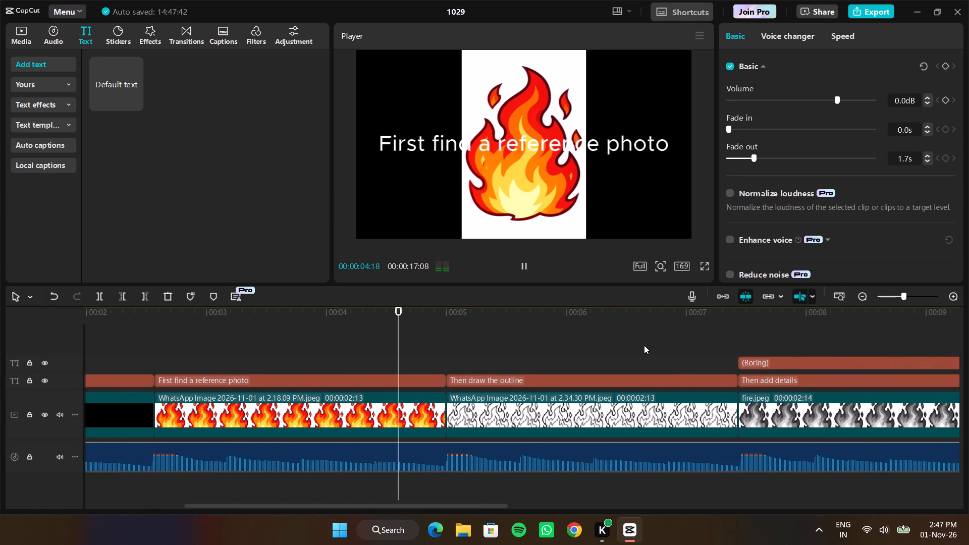
{"action": "scroll", "coordinate": [644, 345], "scroll_direction": "up", "scroll_amount": 1}
{"action": "scroll", "coordinate": [644, 345], "scroll_direction": "left", "scroll_amount": 1}
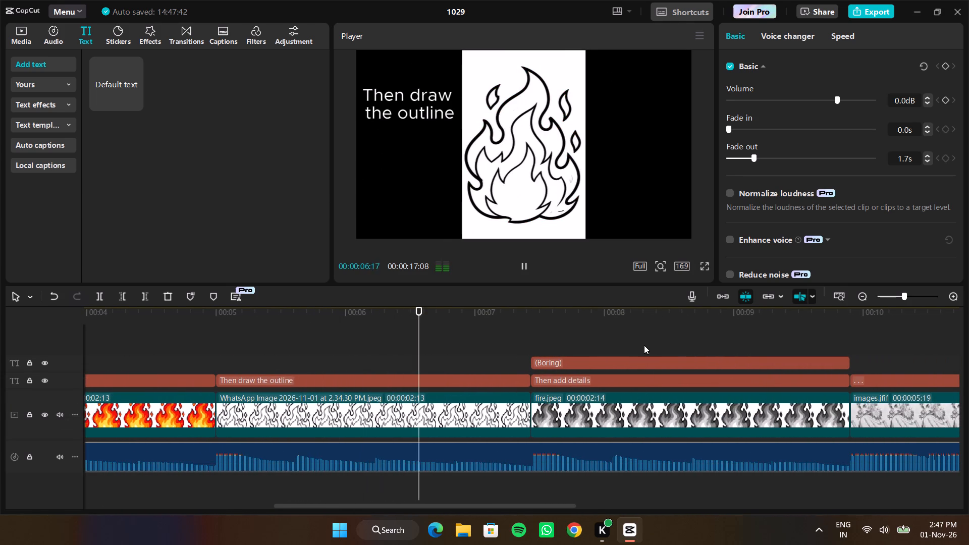
{"action": "scroll", "coordinate": [644, 345], "scroll_direction": "left", "scroll_amount": 2}
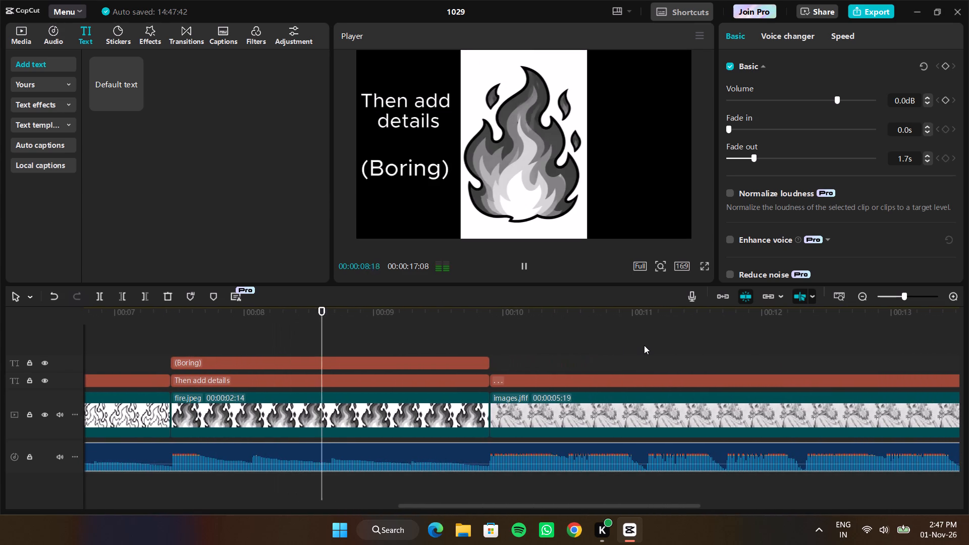
{"action": "left_click", "coordinate": [28, 44]}
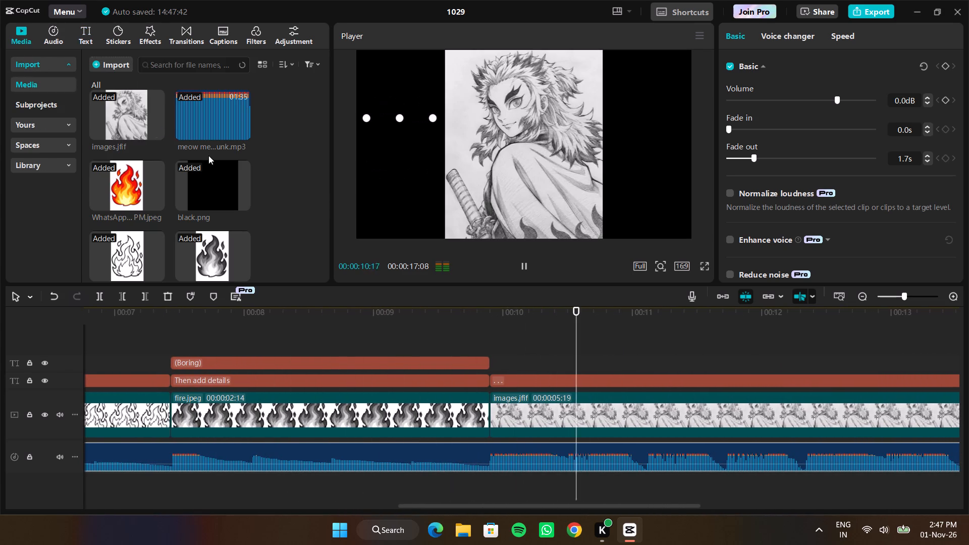
{"action": "scroll", "coordinate": [737, 368], "scroll_direction": "left", "scroll_amount": 3}
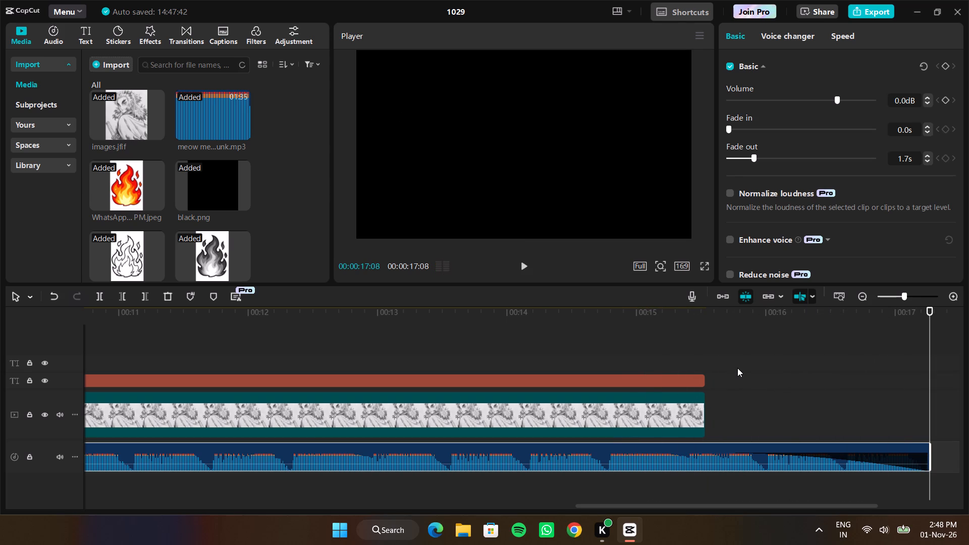
{"action": "key", "text": "space"}
{"action": "key", "text": "space"}
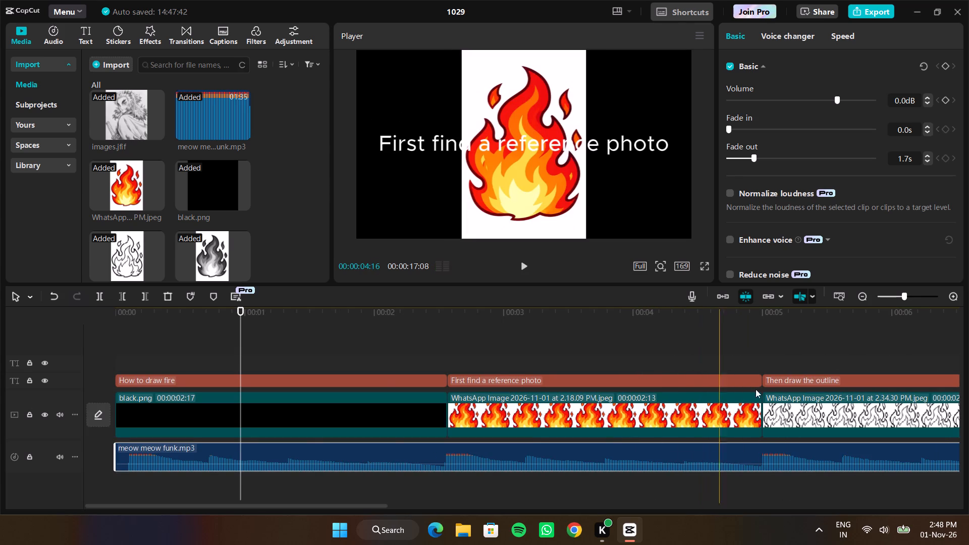
Extend the ends of the images.jfif sketch clip and its "..." caption to 00:00:16:01.
{"action": "scroll", "coordinate": [780, 376], "scroll_direction": "left", "scroll_amount": 7}
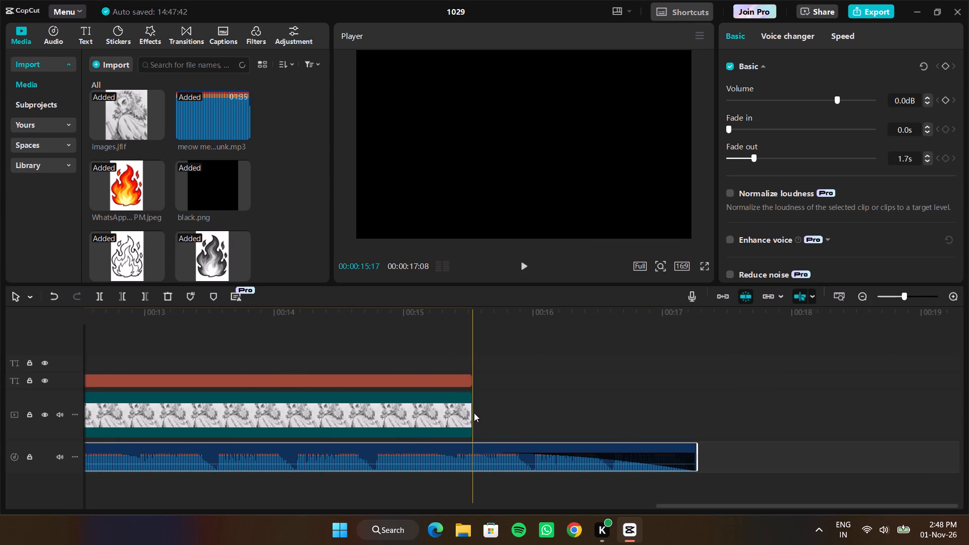
{"action": "left_click", "coordinate": [469, 412]}
{"action": "left_click_drag", "start_coordinate": [471, 412], "coordinate": [512, 417]}
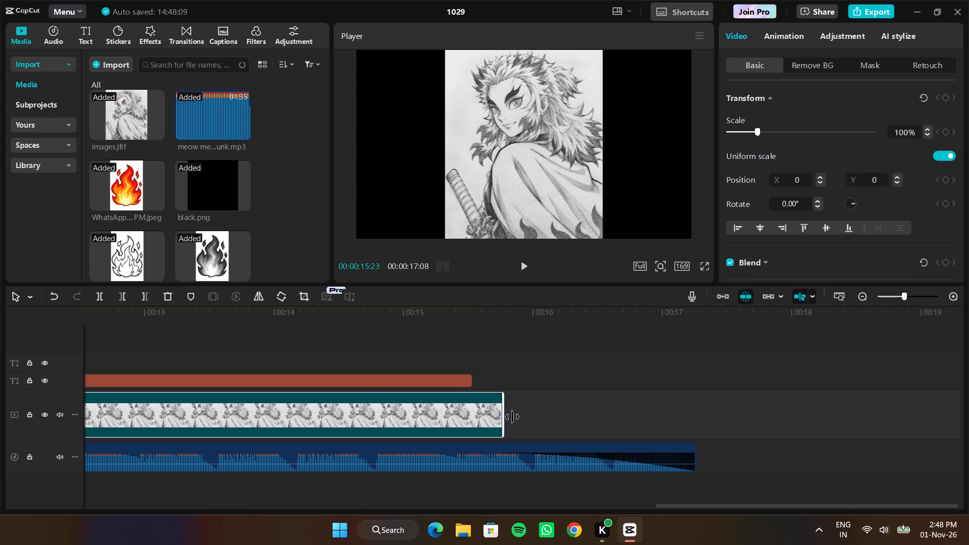
{"action": "left_click_drag", "start_coordinate": [512, 417], "coordinate": [536, 418]}
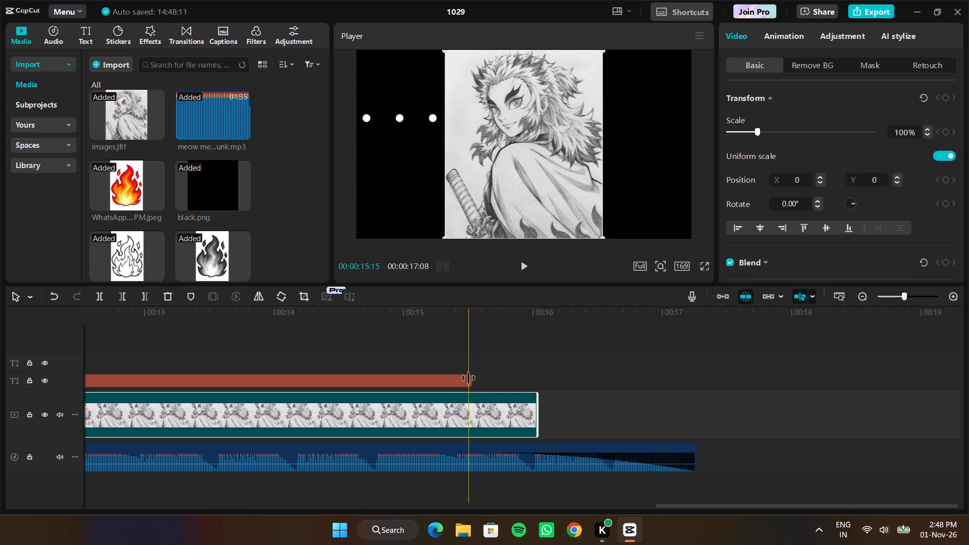
{"action": "left_click_drag", "start_coordinate": [472, 378], "coordinate": [536, 384]}
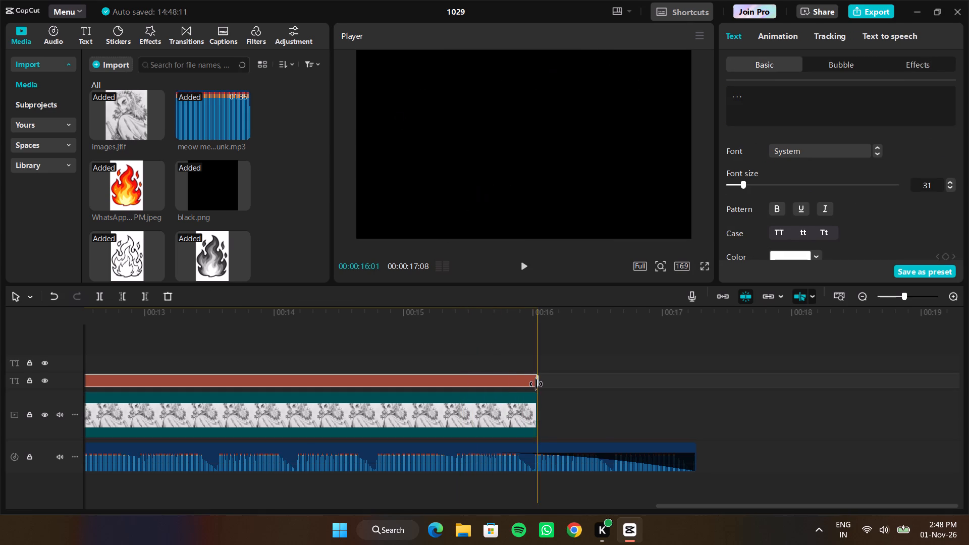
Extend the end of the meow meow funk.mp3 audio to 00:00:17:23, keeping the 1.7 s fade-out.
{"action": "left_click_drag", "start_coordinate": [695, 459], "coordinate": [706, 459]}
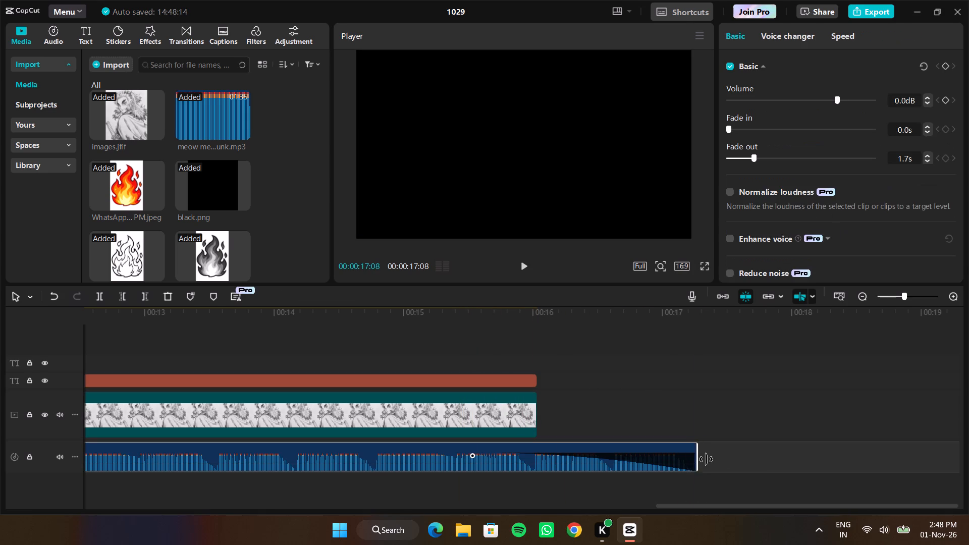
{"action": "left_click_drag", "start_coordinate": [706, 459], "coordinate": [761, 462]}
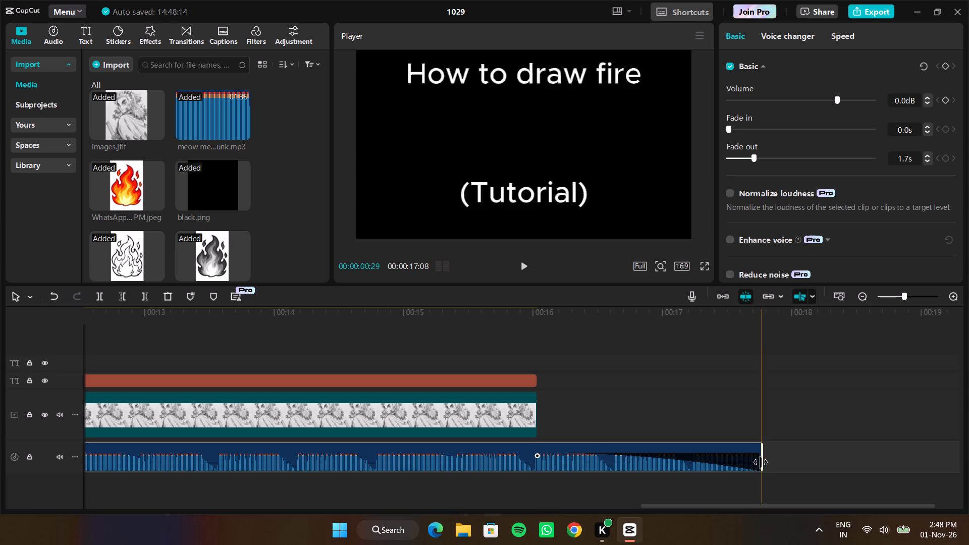
Replay the edit from the beginning through the end of the audio to review the extended sketch ending and fade-out.
{"action": "scroll", "coordinate": [396, 367], "scroll_direction": "right", "scroll_amount": 12}
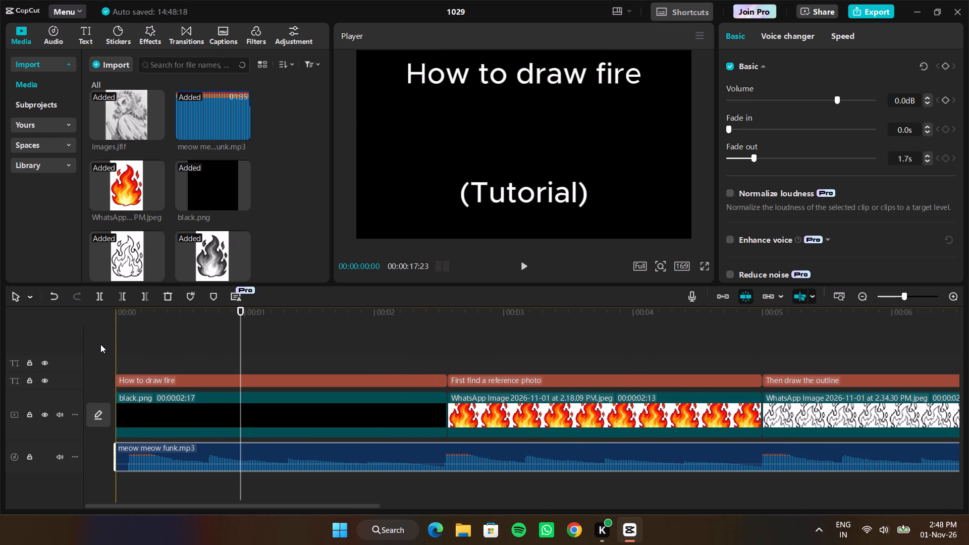
{"action": "key", "text": "space"}
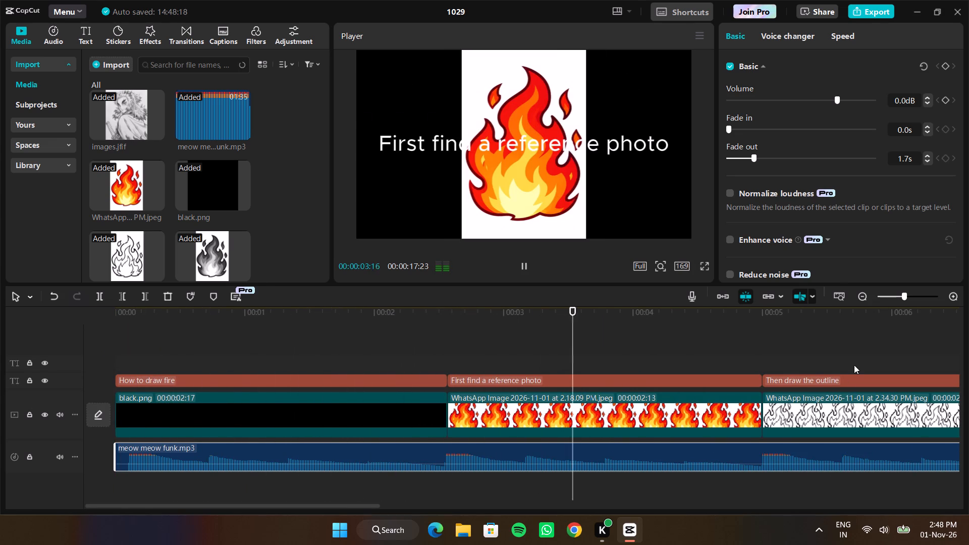
{"action": "scroll", "coordinate": [844, 343], "scroll_direction": "left", "scroll_amount": 3}
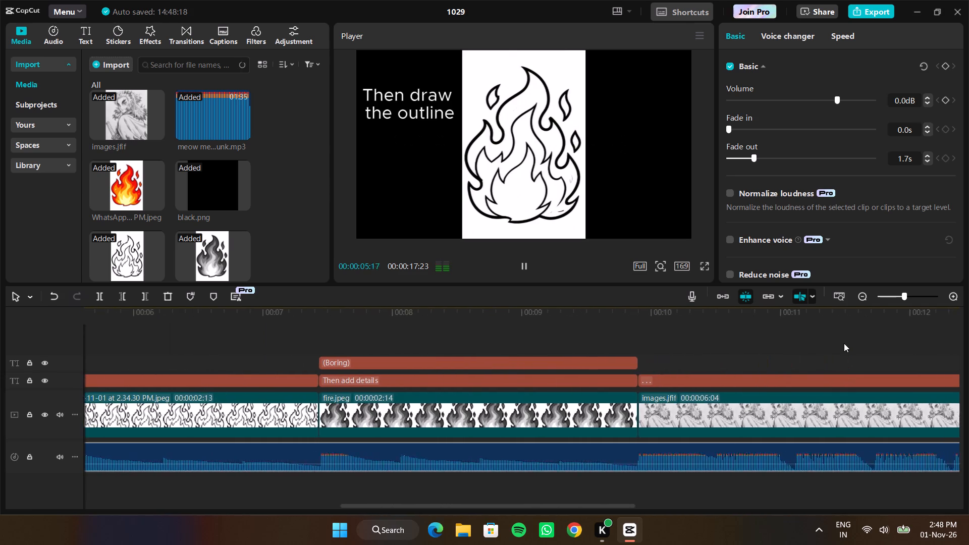
{"action": "scroll", "coordinate": [844, 343], "scroll_direction": "left", "scroll_amount": 4}
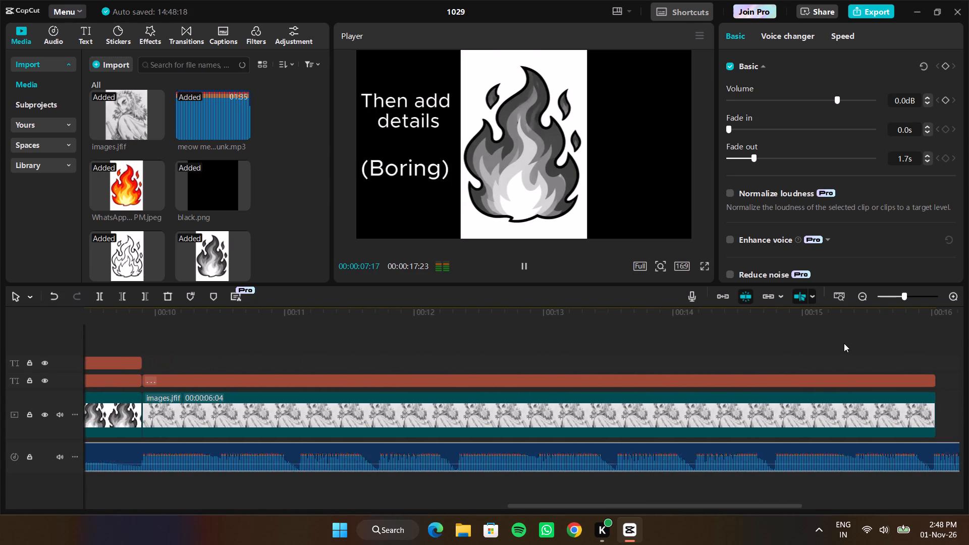
{"action": "scroll", "coordinate": [844, 343], "scroll_direction": "left", "scroll_amount": 3}
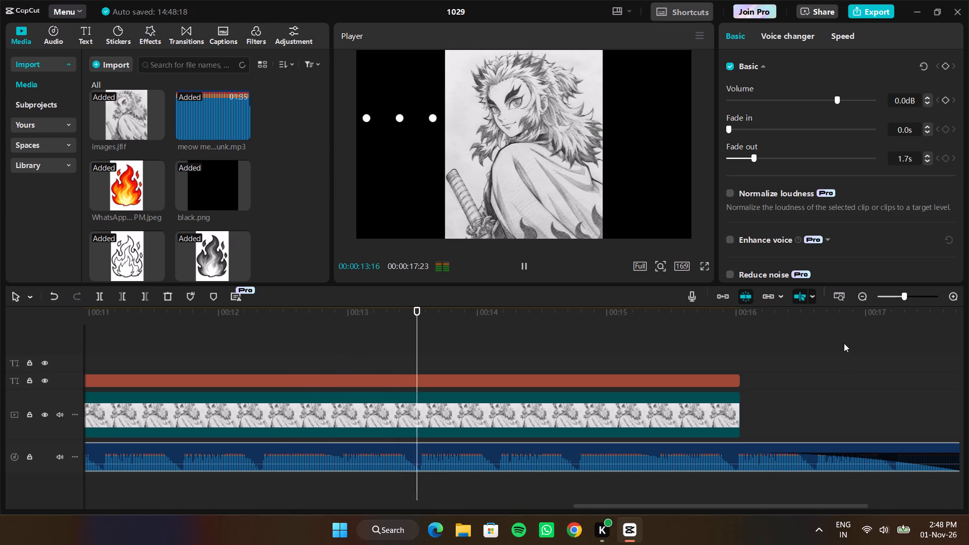
{"action": "scroll", "coordinate": [871, 363], "scroll_direction": "left", "scroll_amount": 1}
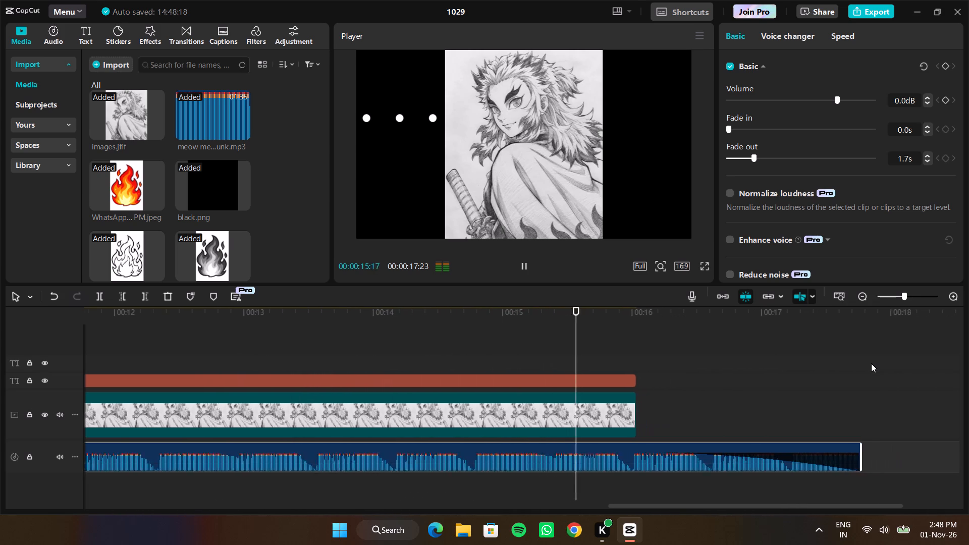
{"action": "scroll", "coordinate": [871, 363], "scroll_direction": "left", "scroll_amount": 1}
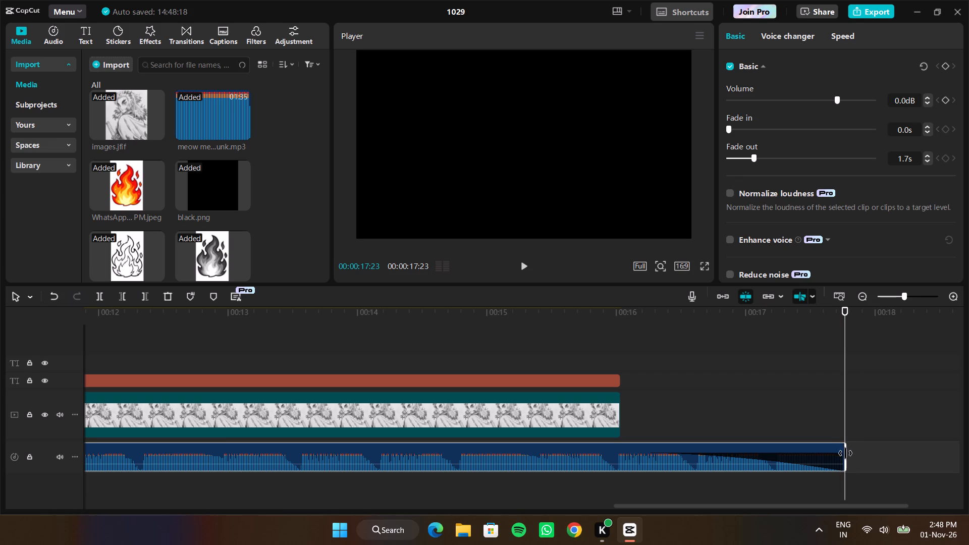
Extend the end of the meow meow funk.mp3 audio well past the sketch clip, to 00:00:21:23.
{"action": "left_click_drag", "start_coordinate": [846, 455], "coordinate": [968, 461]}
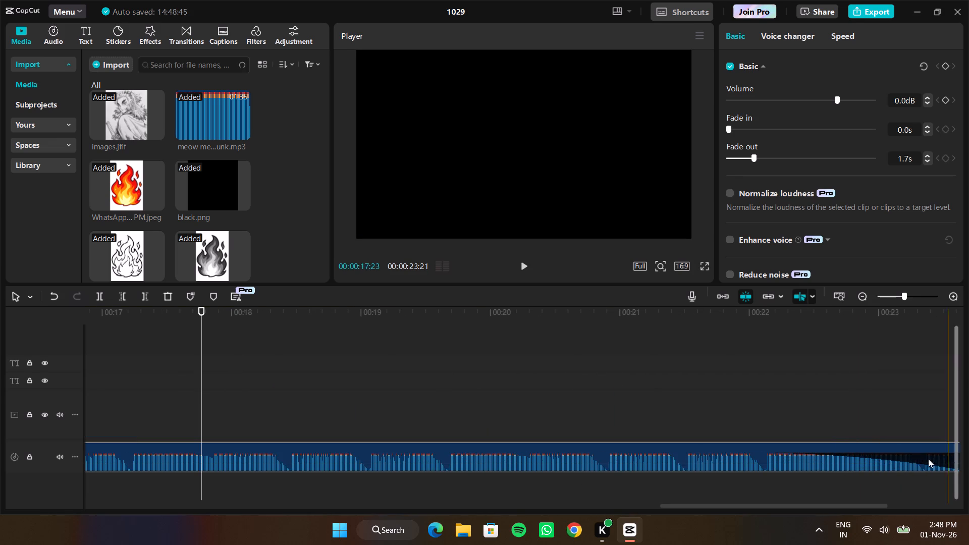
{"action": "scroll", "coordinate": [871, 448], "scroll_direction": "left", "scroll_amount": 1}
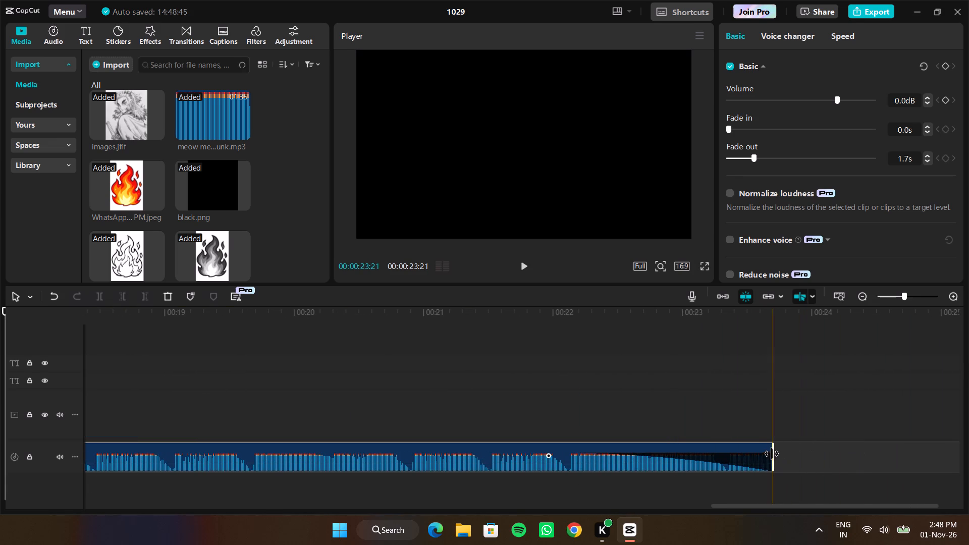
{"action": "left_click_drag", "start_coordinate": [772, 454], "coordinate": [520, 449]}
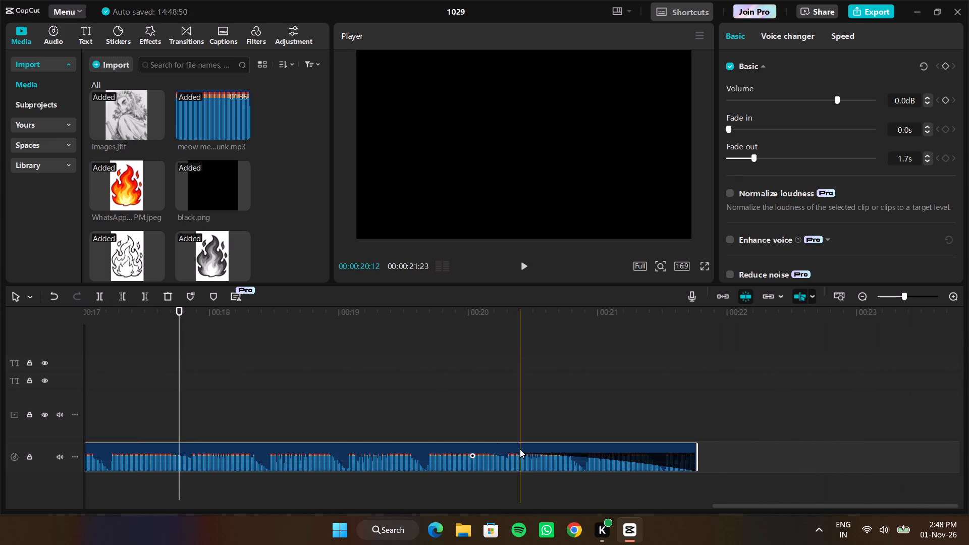
Play the audio from the end of the sketch clip onward to find a suitable point for the music to end.
{"action": "left_click", "coordinate": [318, 416]}
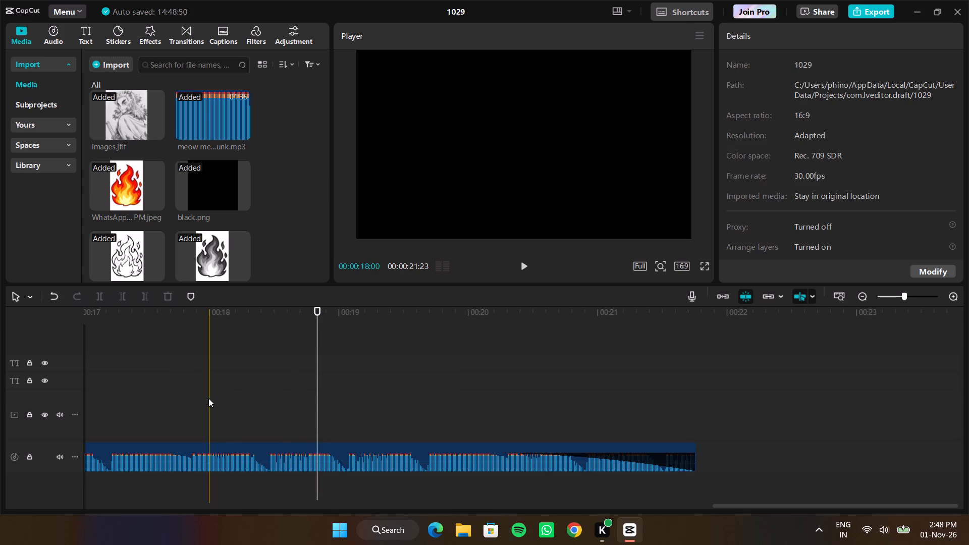
{"action": "left_click", "coordinate": [208, 398]}
{"action": "scroll", "coordinate": [274, 399], "scroll_direction": "right", "scroll_amount": 2}
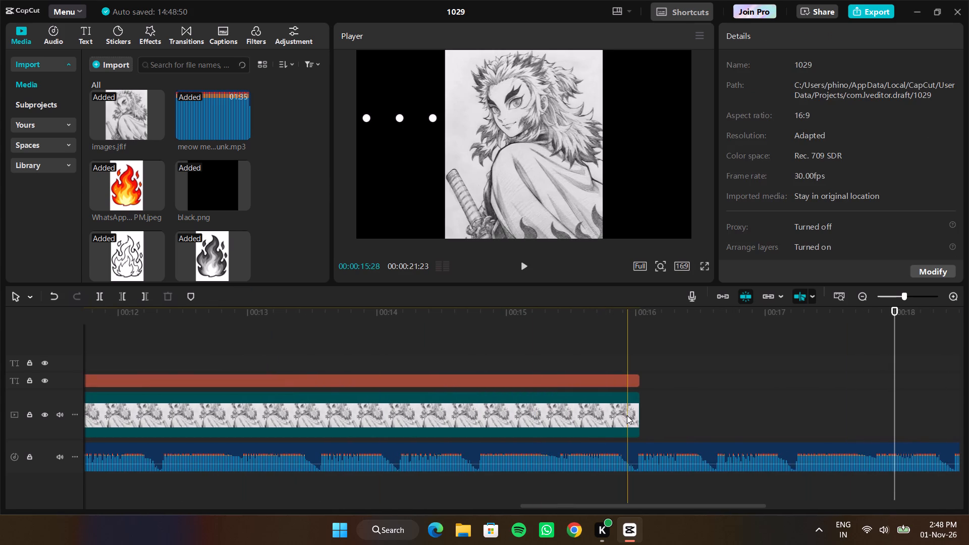
{"action": "left_click", "coordinate": [642, 415]}
{"action": "key", "text": "space"}
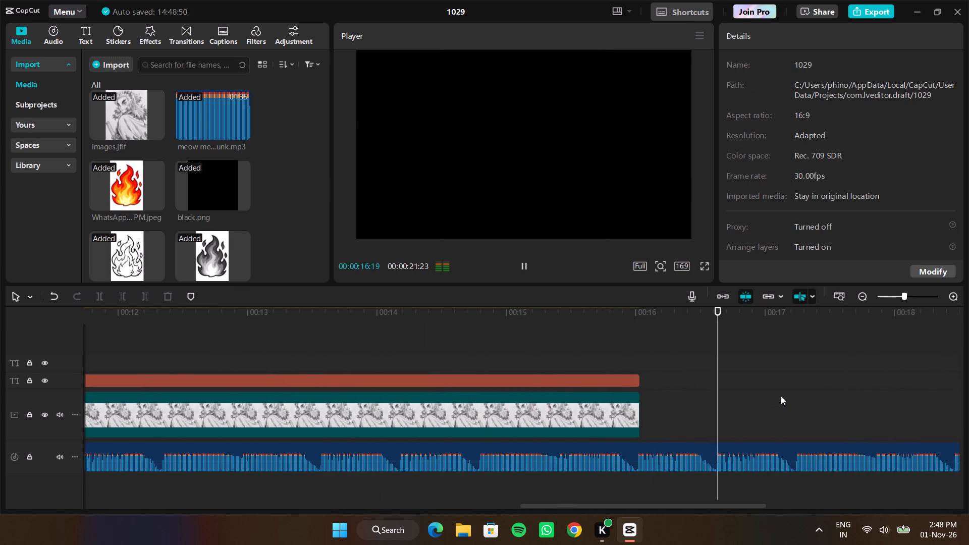
{"action": "scroll", "coordinate": [781, 396], "scroll_direction": "left", "scroll_amount": 1}
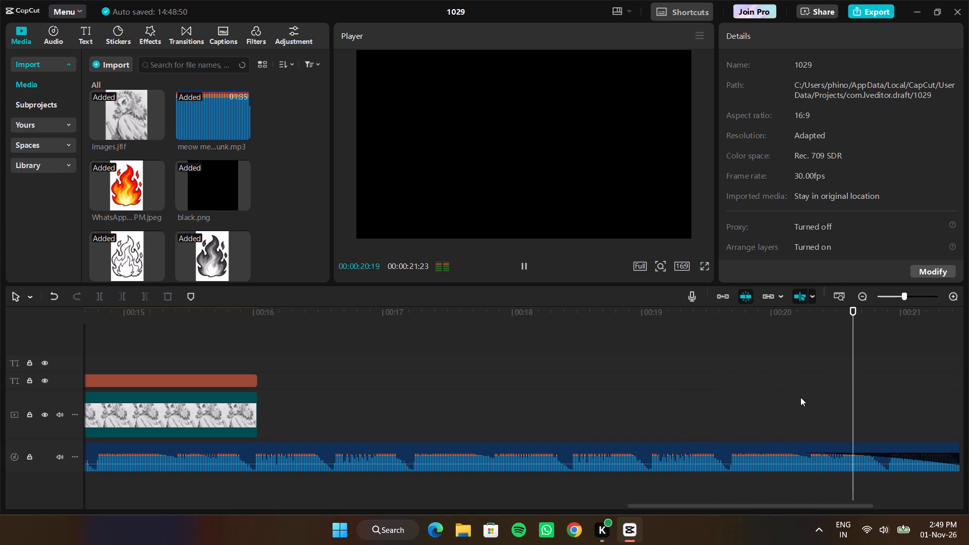
{"action": "key", "text": "space"}
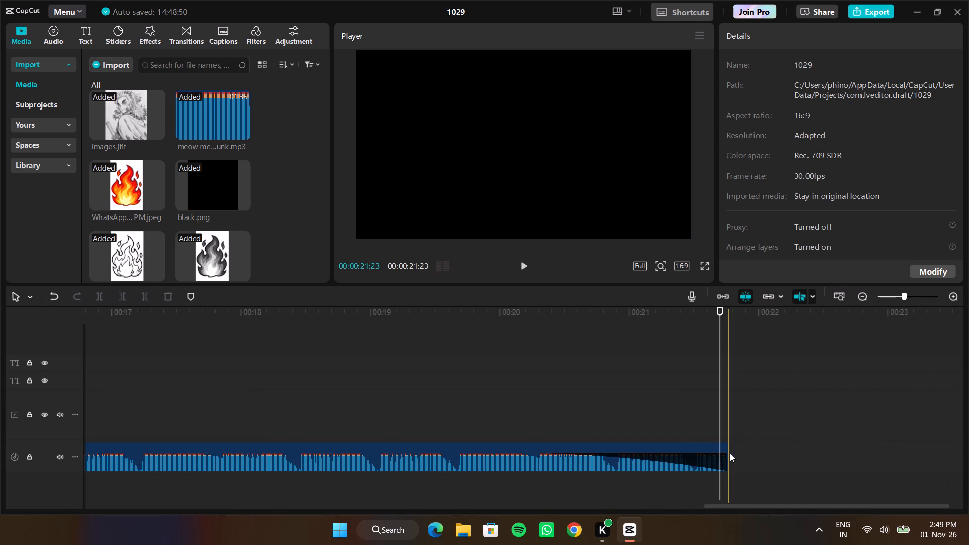
Trim the end of the meow meow funk.mp3 audio back to 00:00:19:00, keeping the 1.7 s fade-out.
{"action": "left_click_drag", "start_coordinate": [727, 456], "coordinate": [490, 468]}
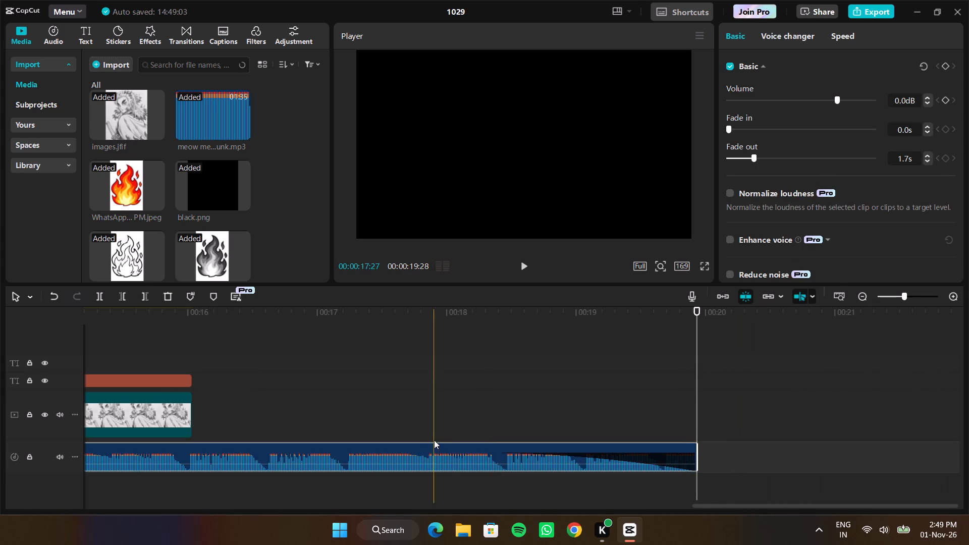
{"action": "scroll", "coordinate": [434, 440], "scroll_direction": "right", "scroll_amount": 1}
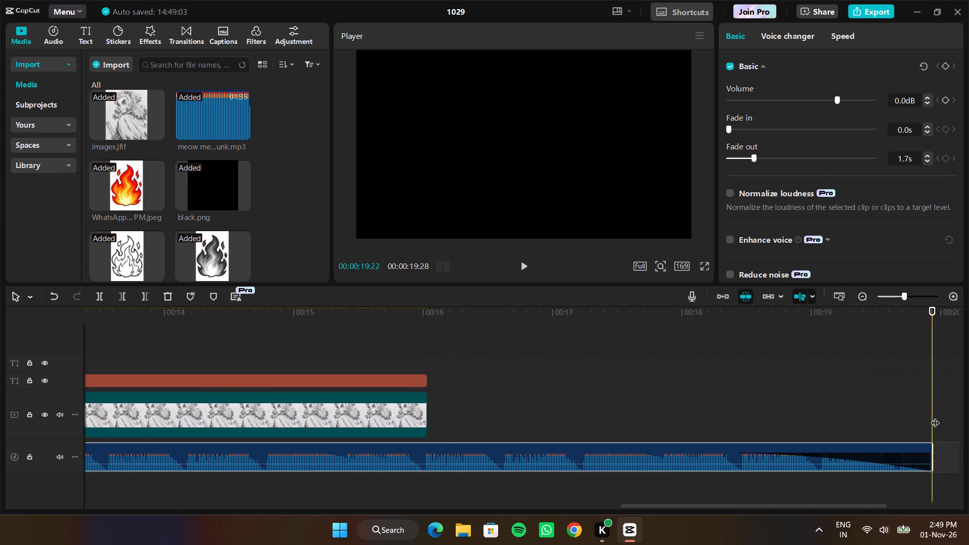
{"action": "left_click_drag", "start_coordinate": [931, 456], "coordinate": [858, 456]}
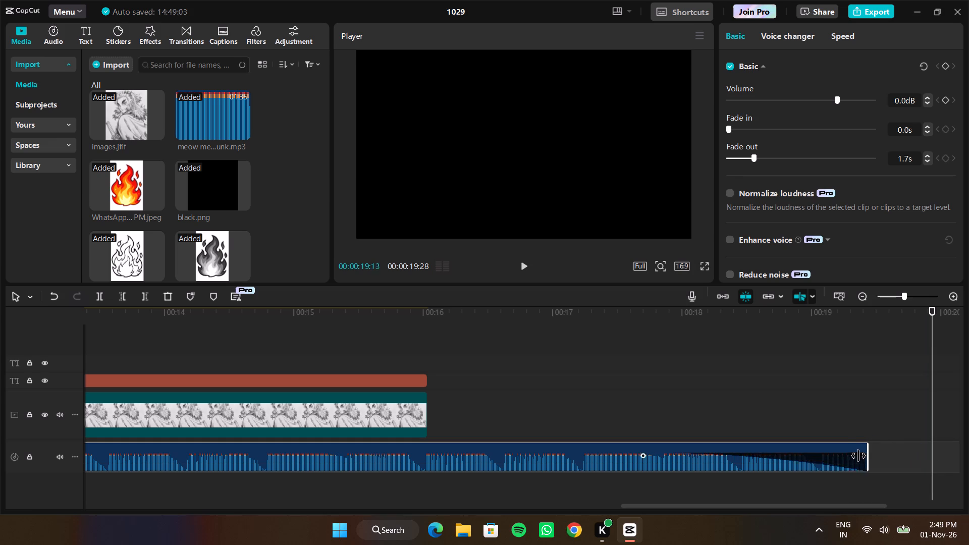
{"action": "left_click_drag", "start_coordinate": [858, 456], "coordinate": [809, 451]}
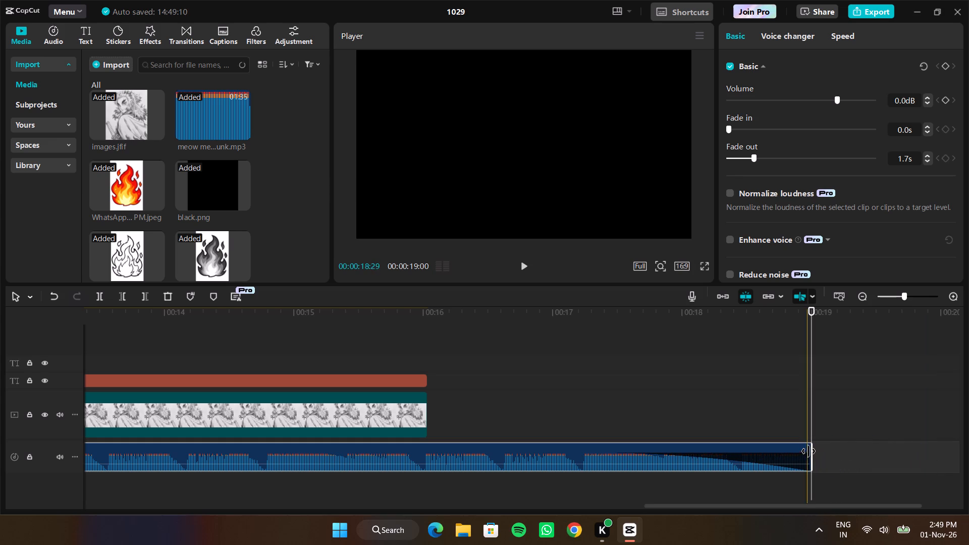
Play back from shortly before the end of the sketch clip to check the music's fade-out.
{"action": "left_click_drag", "start_coordinate": [810, 420], "coordinate": [562, 425]}
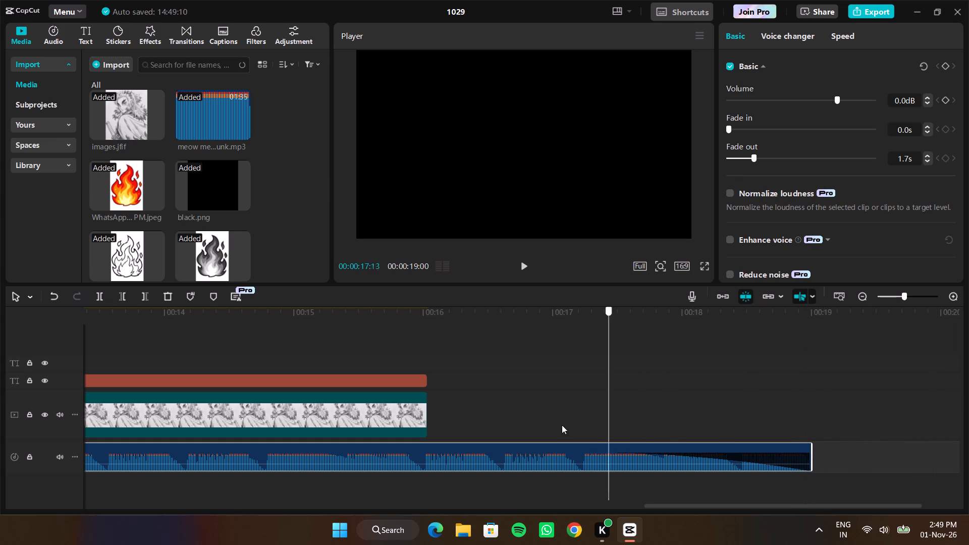
{"action": "left_click_drag", "start_coordinate": [562, 425], "coordinate": [375, 441]}
{"action": "key", "text": "space"}
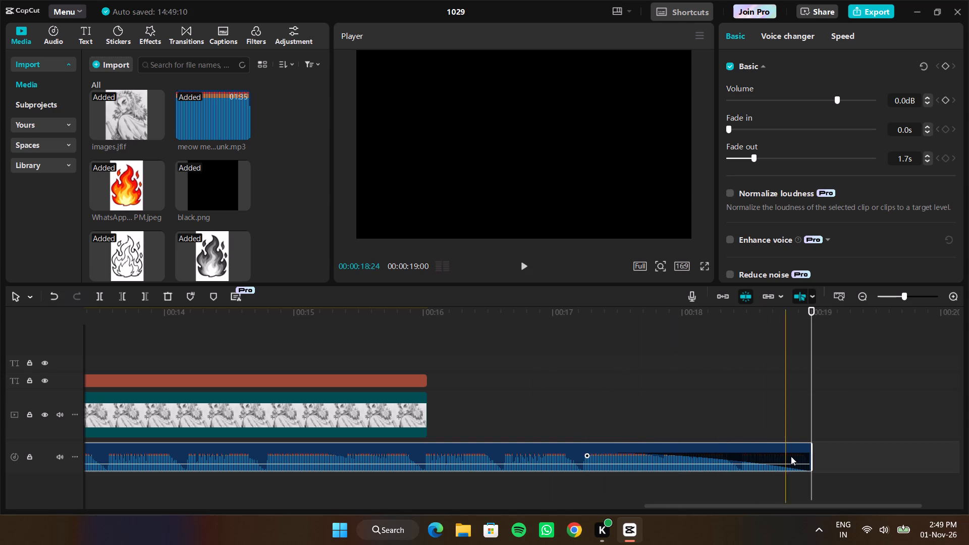
Trim the end of the meow meow funk.mp3 audio back to 00:00:18:12, keeping the 1.7 s fade-out.
{"action": "left_click_drag", "start_coordinate": [812, 458], "coordinate": [731, 456]}
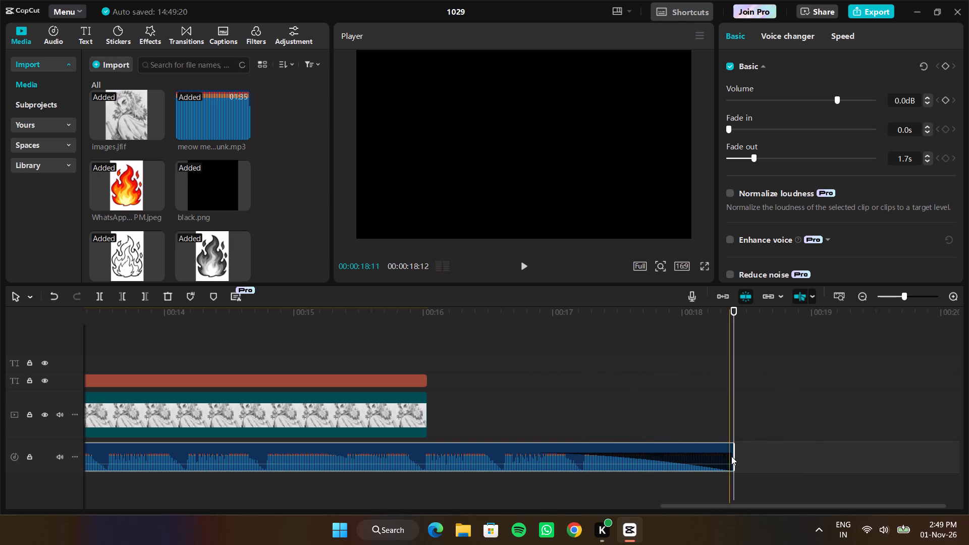
Replay the last part of the sketch clip and the shortened audio to check how the fade-out ends.
{"action": "left_click_drag", "start_coordinate": [734, 412], "coordinate": [337, 454]}
{"action": "key", "text": "space"}
{"action": "left_click", "coordinate": [739, 386]}
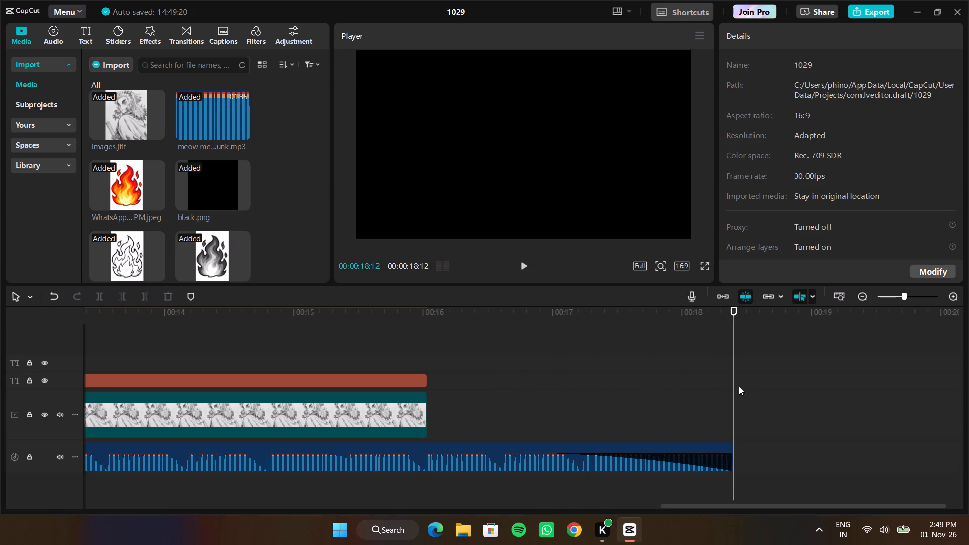
Replay the whole edit from the beginning through the end of the audio to review the captions, sketch ending and fade-out.
{"action": "left_click_drag", "start_coordinate": [734, 386], "coordinate": [188, 412]}
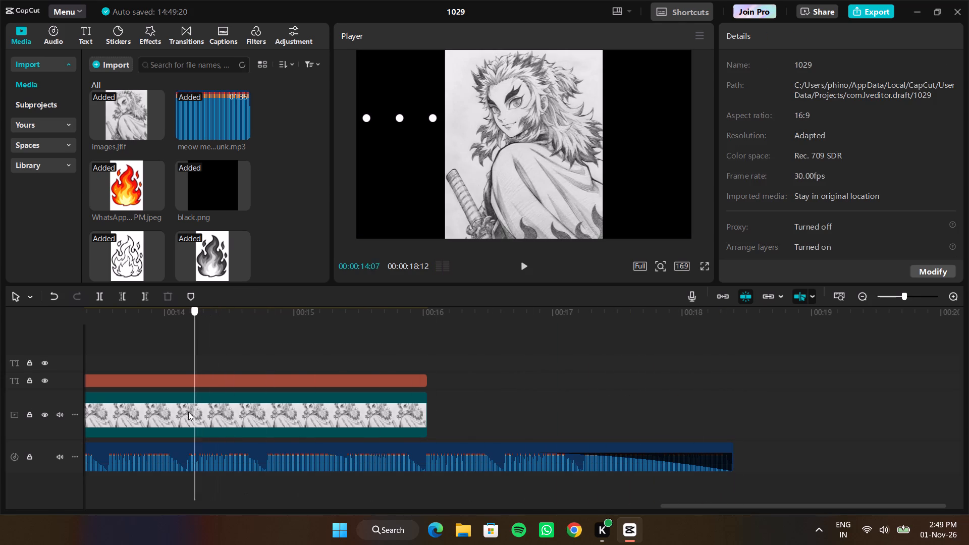
{"action": "left_click_drag", "start_coordinate": [188, 412], "coordinate": [18, 405]}
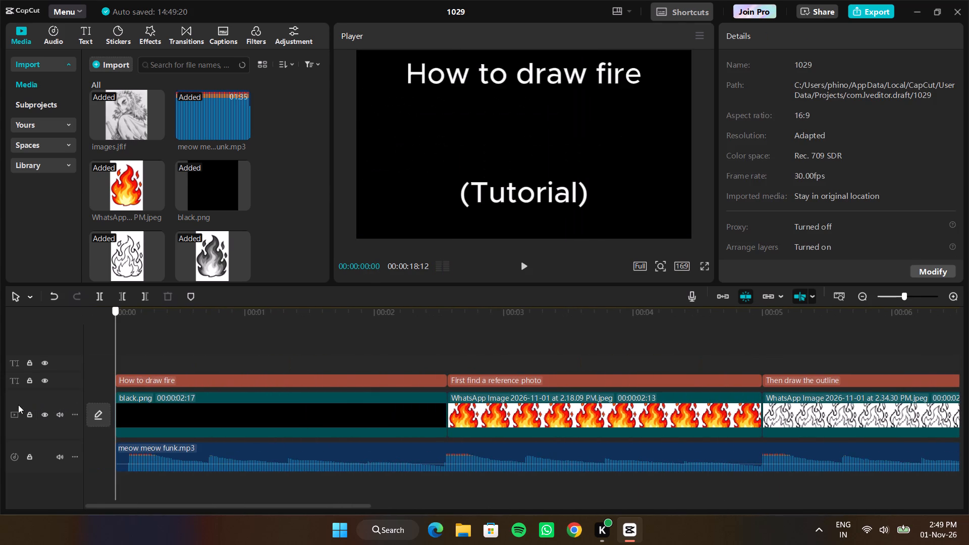
{"action": "left_click_drag", "start_coordinate": [18, 405], "coordinate": [4, 405]}
{"action": "key", "text": "space"}
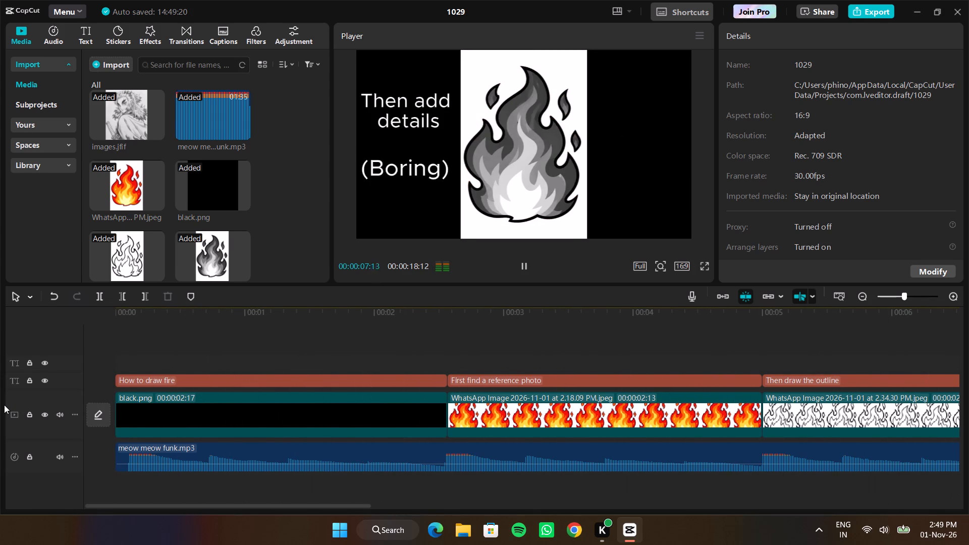
{"action": "scroll", "coordinate": [709, 415], "scroll_direction": "left", "scroll_amount": 2}
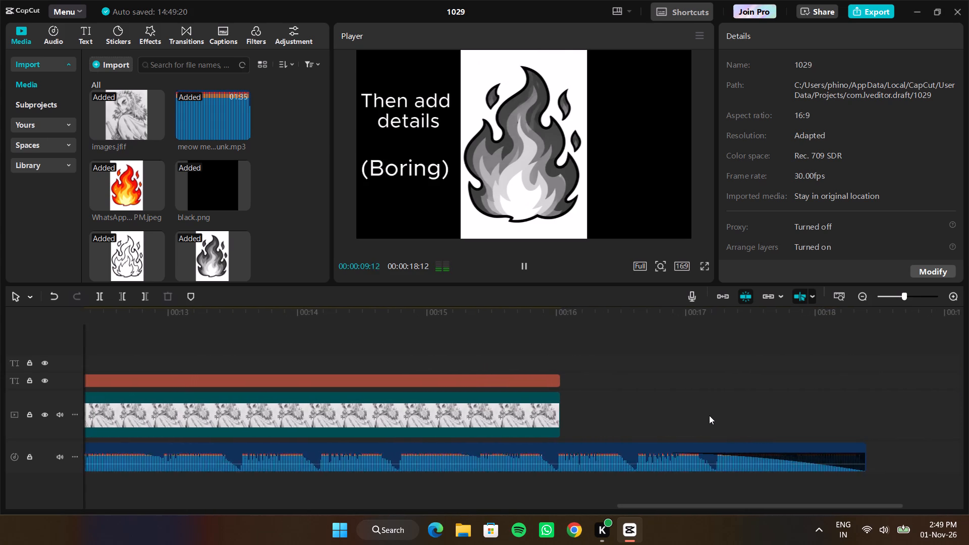
{"action": "scroll", "coordinate": [709, 415], "scroll_direction": "left", "scroll_amount": 2}
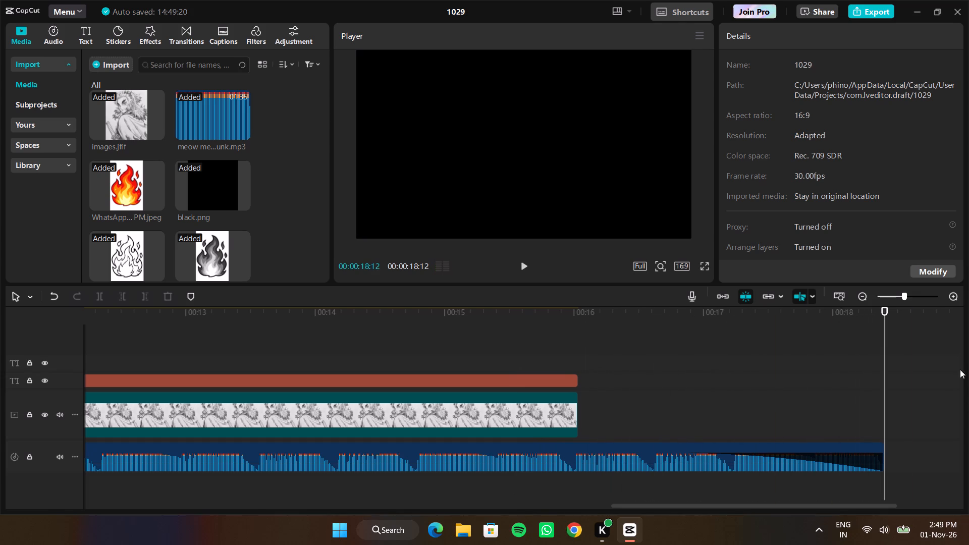
Return the playhead to the very start of the edit.
{"action": "left_click_drag", "start_coordinate": [886, 377], "coordinate": [78, 354]}
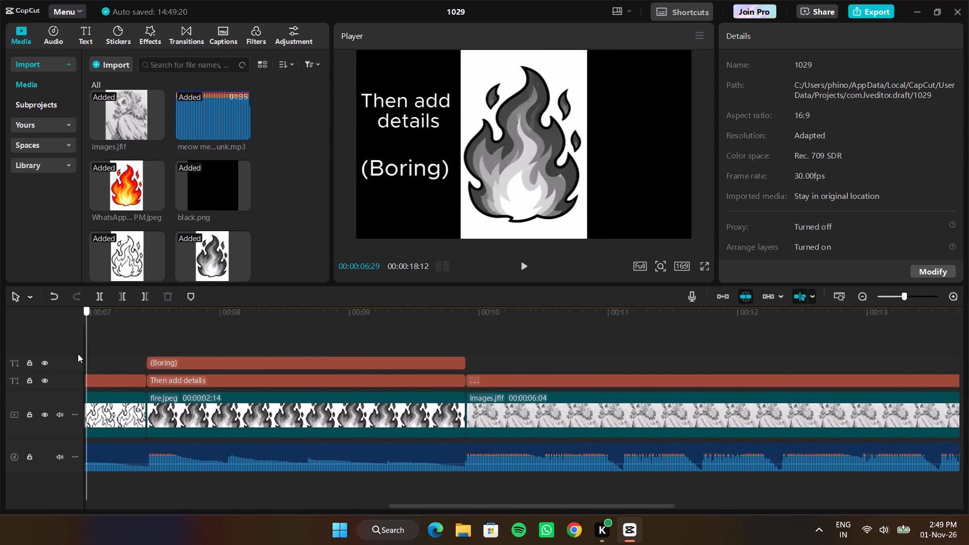
{"action": "left_click_drag", "start_coordinate": [78, 354], "coordinate": [13, 350]}
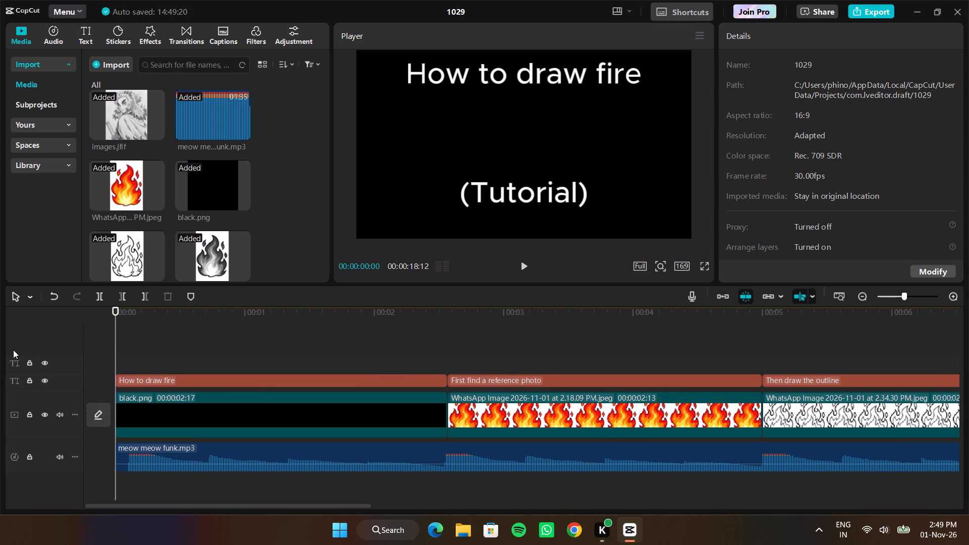
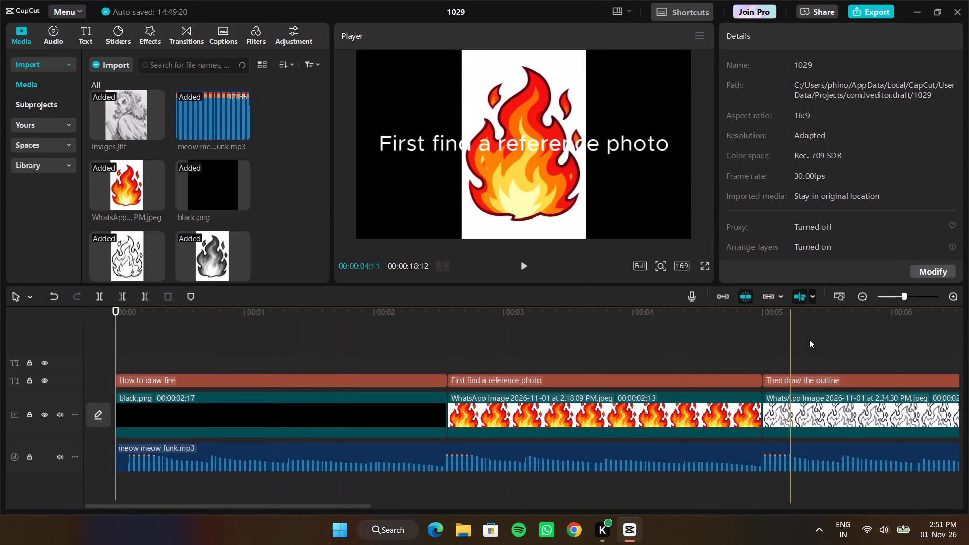
Set the project's frame rate to 60.00 fps in the project settings and save them.
{"action": "left_click", "coordinate": [940, 266]}
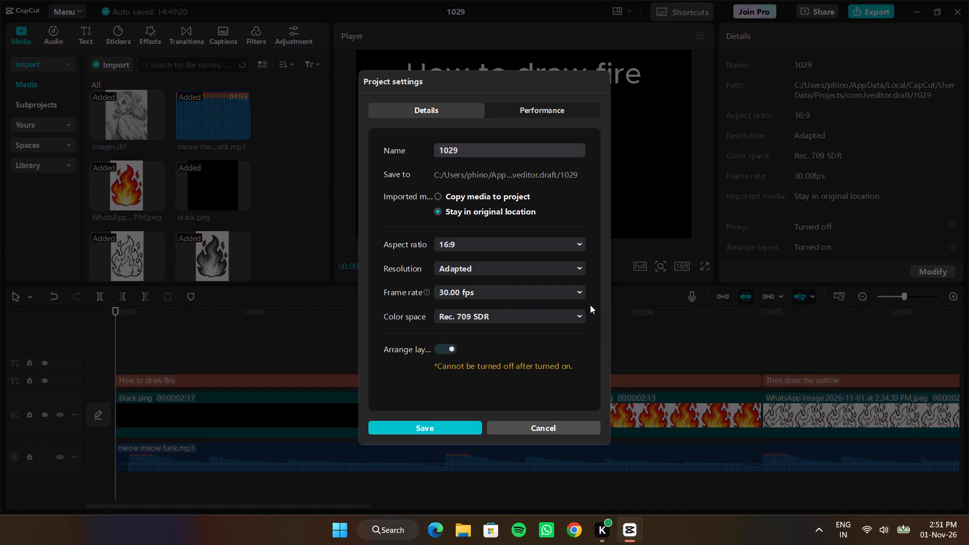
{"action": "left_click", "coordinate": [579, 292]}
{"action": "scroll", "coordinate": [488, 407], "scroll_direction": "down", "scroll_amount": 1}
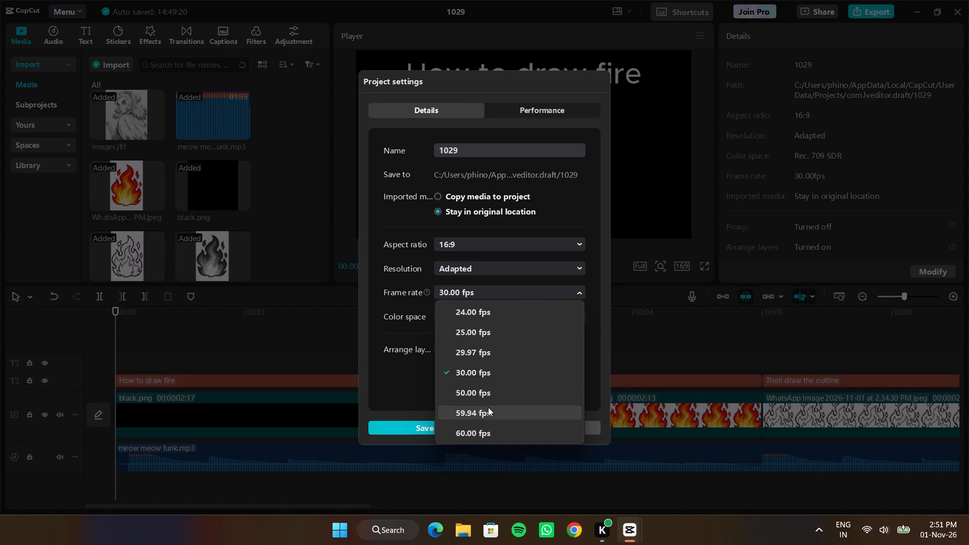
{"action": "scroll", "coordinate": [488, 407], "scroll_direction": "down", "scroll_amount": 1}
{"action": "left_click", "coordinate": [484, 430]}
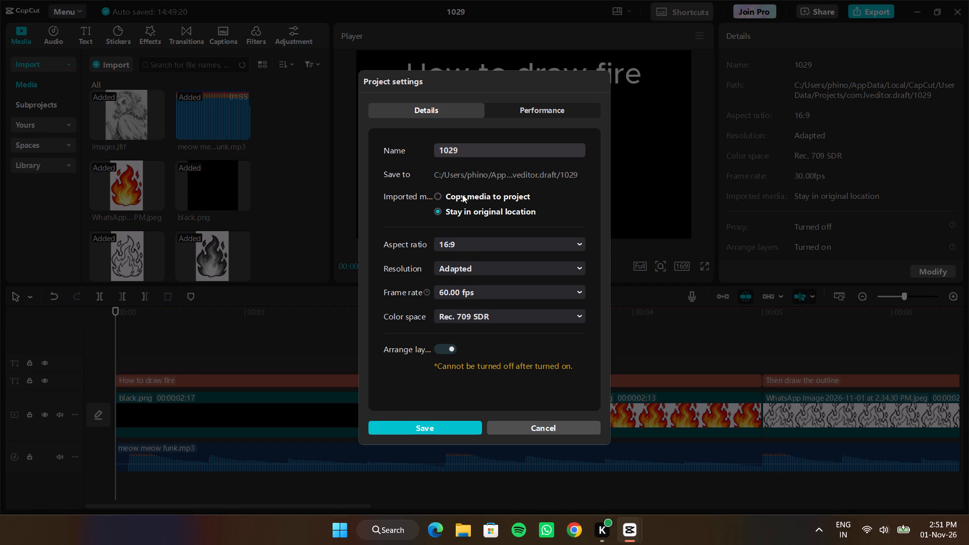
{"action": "left_click", "coordinate": [450, 176]}
{"action": "left_click", "coordinate": [447, 427]}
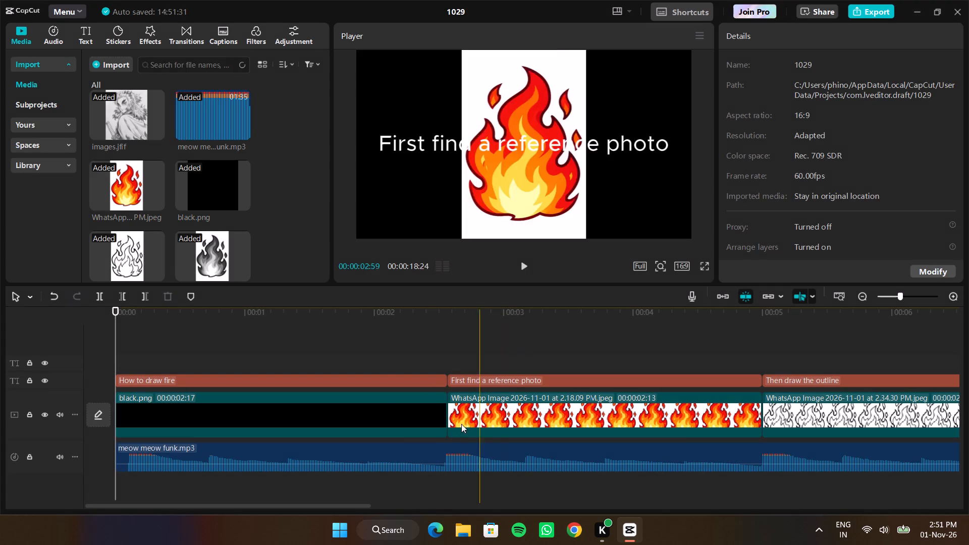
Replay the whole edit from the beginning through the audio fade-out to check it at the new frame rate.
{"action": "key", "text": "space"}
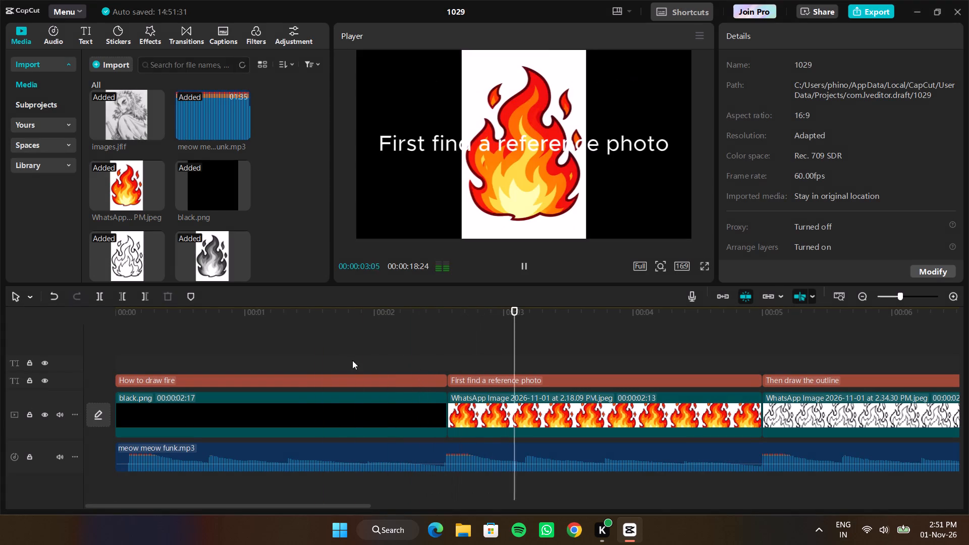
{"action": "key", "text": "space"}
{"action": "key", "text": "space"}
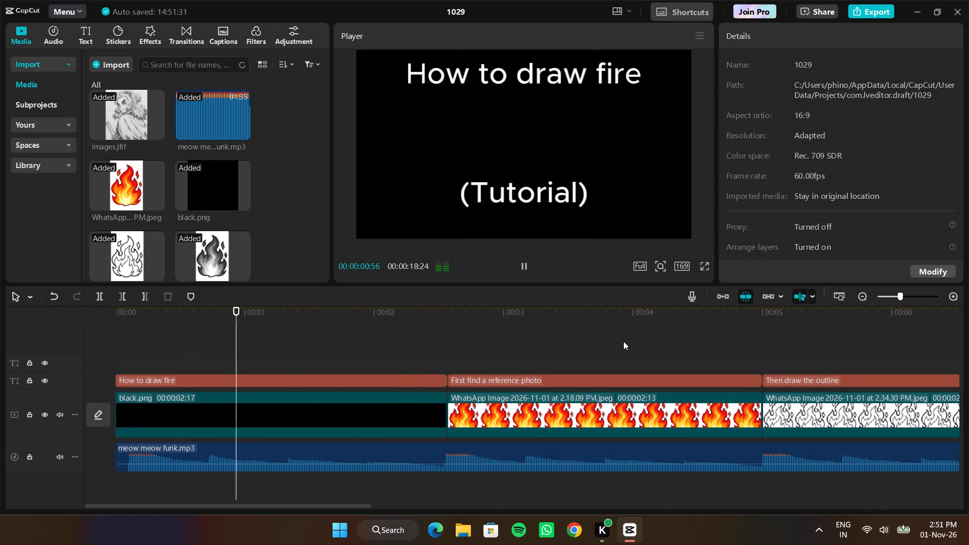
{"action": "scroll", "coordinate": [627, 341], "scroll_direction": "left", "scroll_amount": 3}
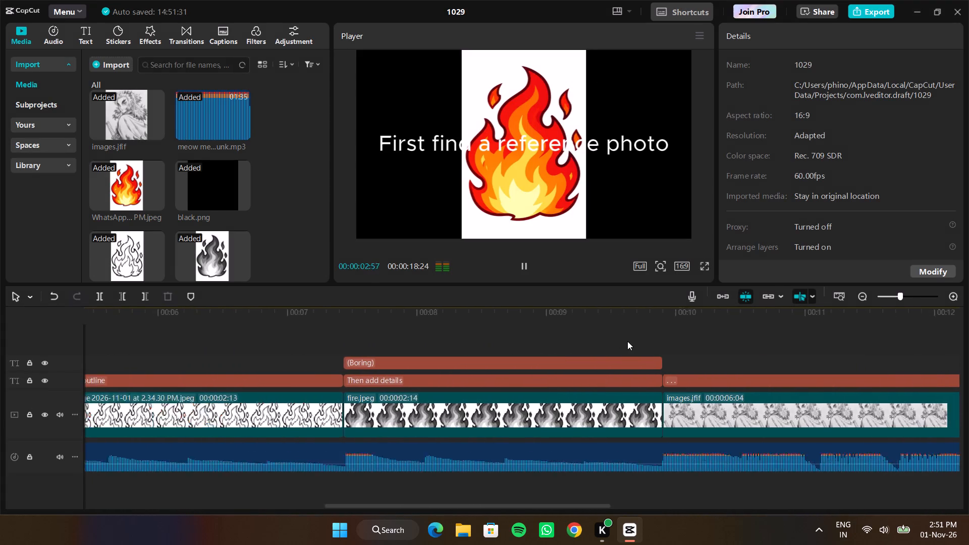
{"action": "scroll", "coordinate": [627, 341], "scroll_direction": "left", "scroll_amount": 1}
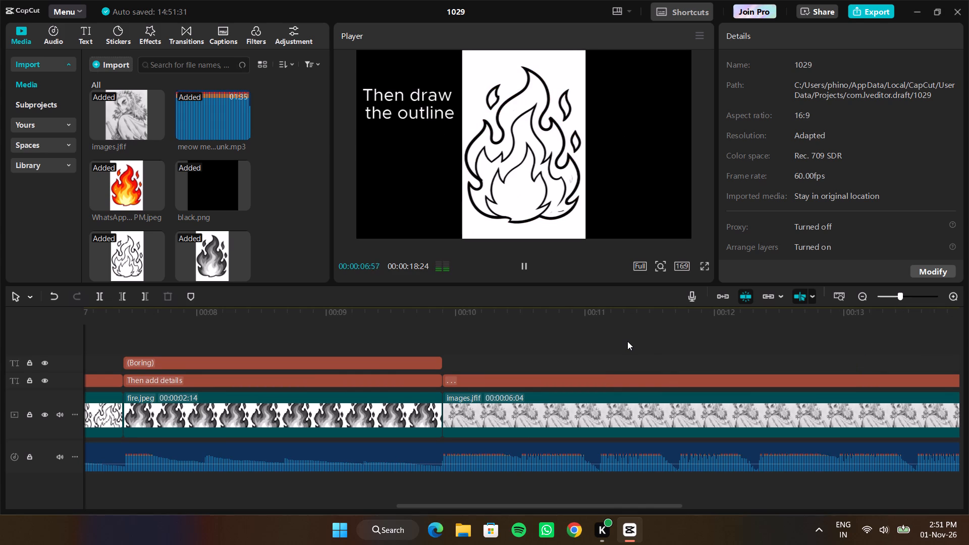
{"action": "scroll", "coordinate": [627, 341], "scroll_direction": "left", "scroll_amount": 1}
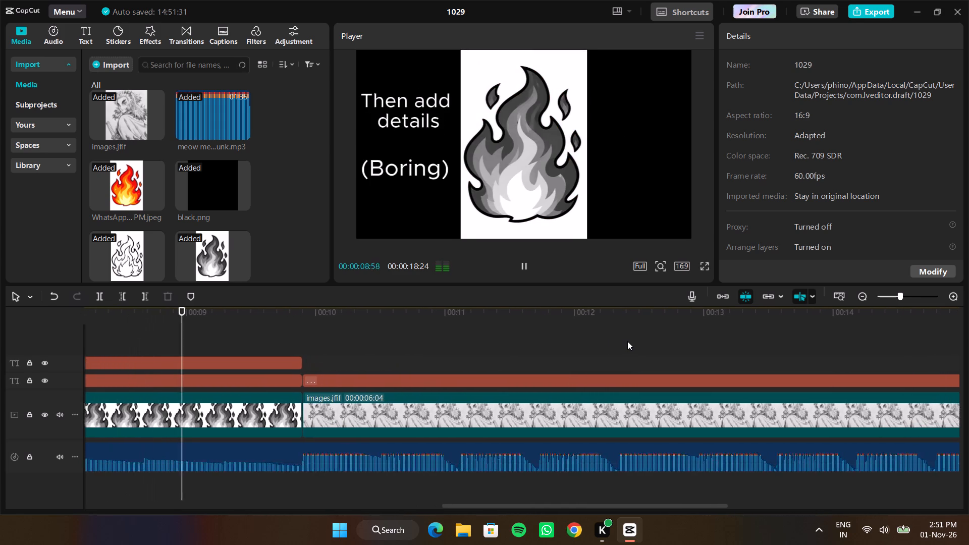
{"action": "scroll", "coordinate": [627, 341], "scroll_direction": "left", "scroll_amount": 1}
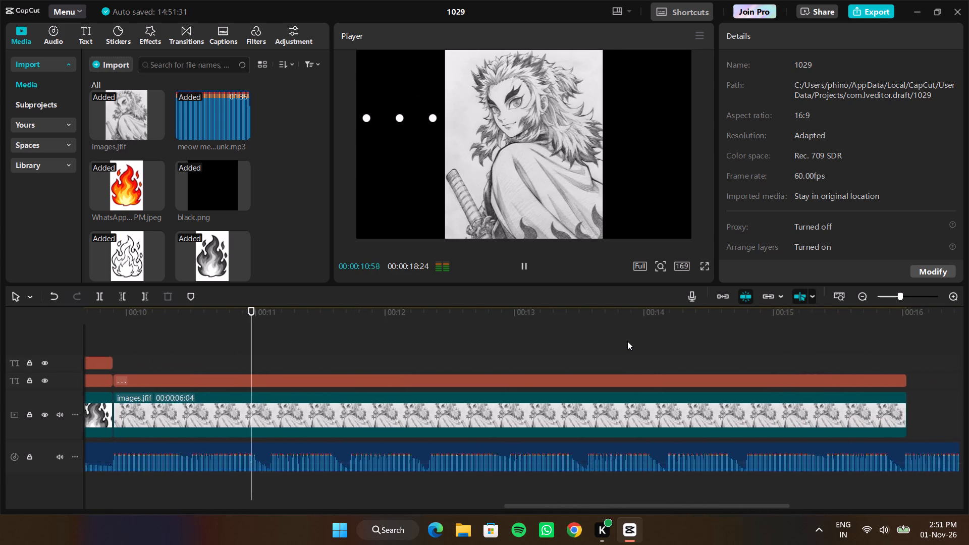
{"action": "scroll", "coordinate": [627, 341], "scroll_direction": "left", "scroll_amount": 1}
{"action": "scroll", "coordinate": [627, 341], "scroll_direction": "right", "scroll_amount": 2}
{"action": "scroll", "coordinate": [627, 341], "scroll_direction": "left", "scroll_amount": 1}
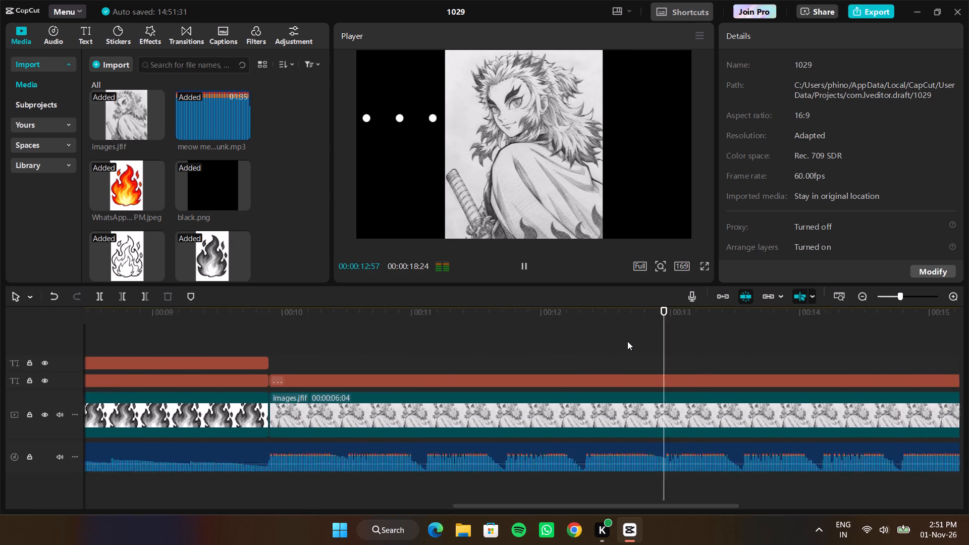
{"action": "scroll", "coordinate": [627, 341], "scroll_direction": "left", "scroll_amount": 1}
{"action": "scroll", "coordinate": [803, 350], "scroll_direction": "left", "scroll_amount": 2}
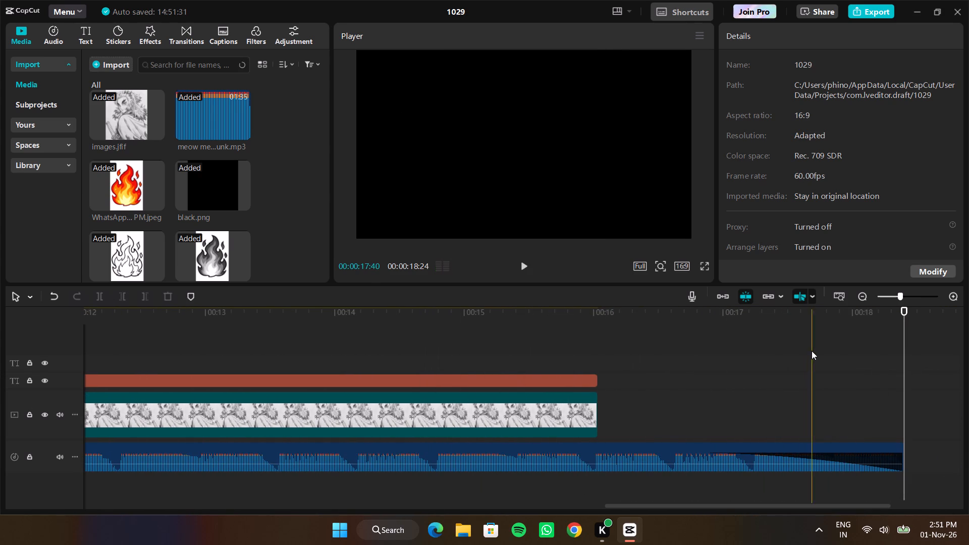
Return the playhead to the very start of the edit.
{"action": "left_click_drag", "start_coordinate": [902, 364], "coordinate": [224, 369]}
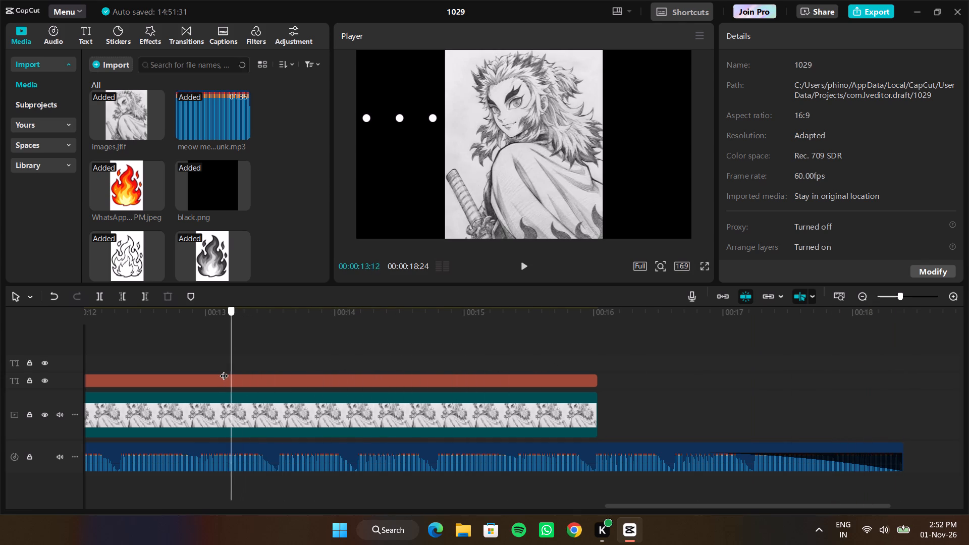
{"action": "left_click_drag", "start_coordinate": [224, 369], "coordinate": [52, 362]}
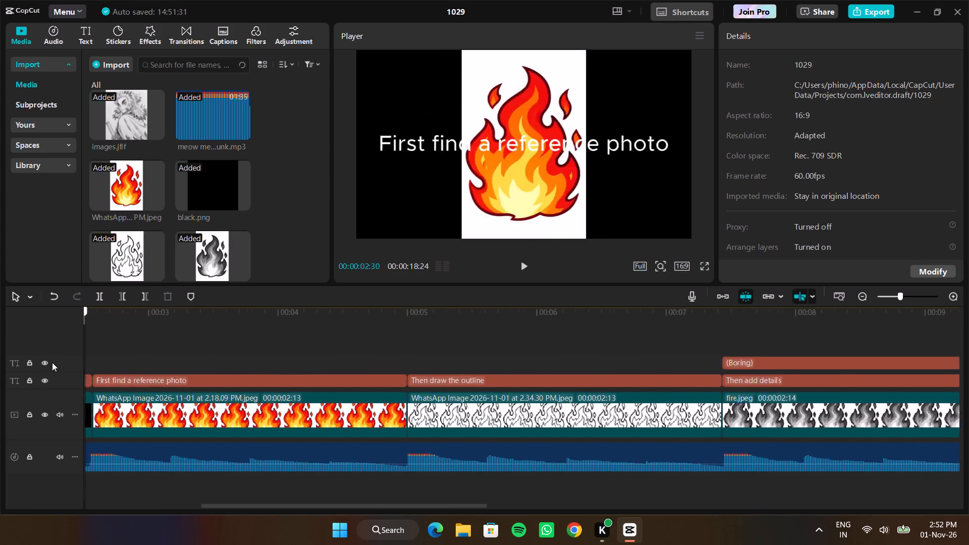
{"action": "left_click_drag", "start_coordinate": [52, 362], "coordinate": [43, 362]}
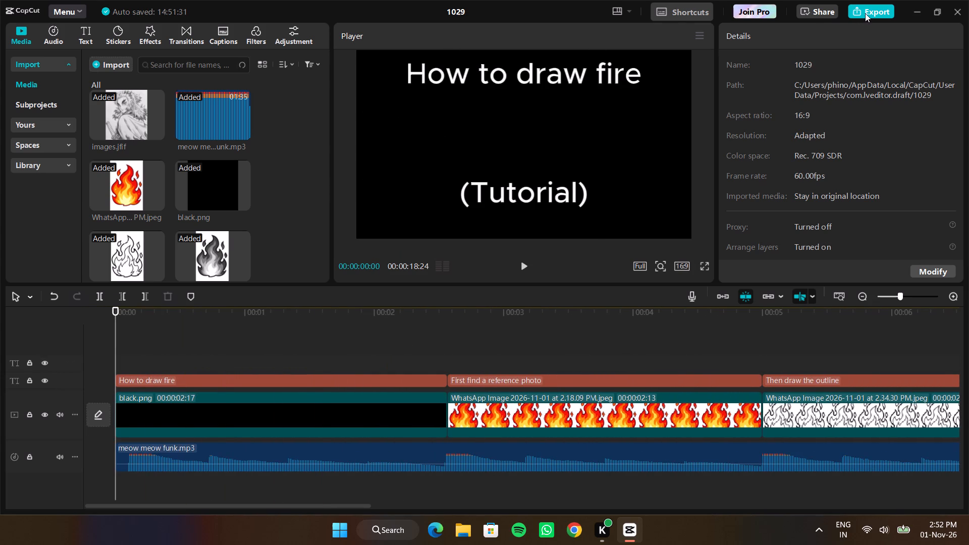
Export the video to Desktop > capcut edits > rengoku drawing edit, keeping the 4K, H.264, mp4 and 60fps settings.
{"action": "left_click", "coordinate": [867, 13]}
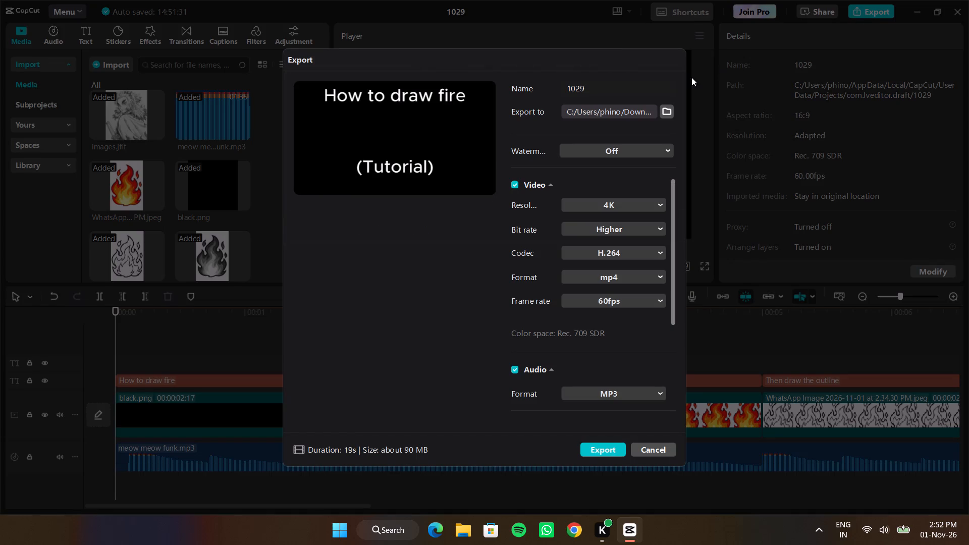
{"action": "left_click", "coordinate": [666, 114]}
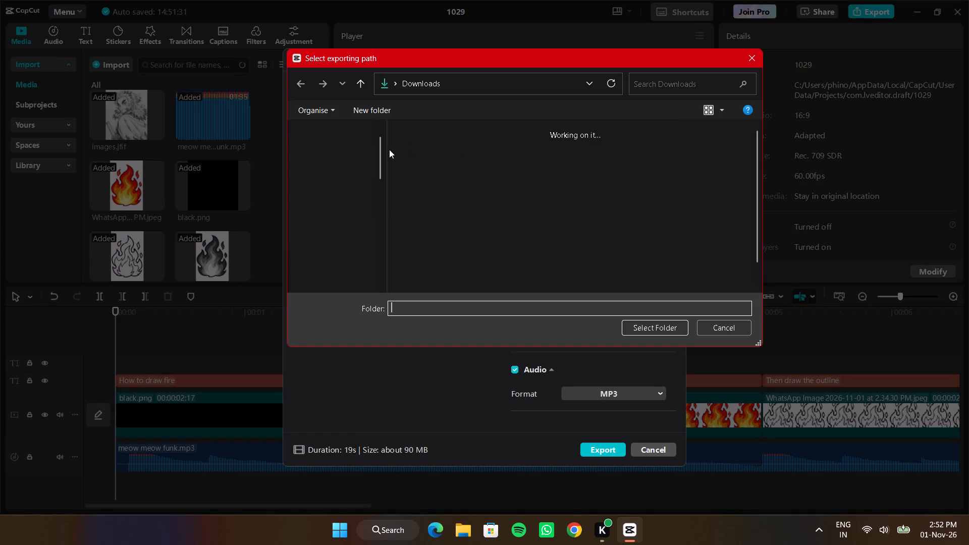
{"action": "left_click", "coordinate": [340, 169]}
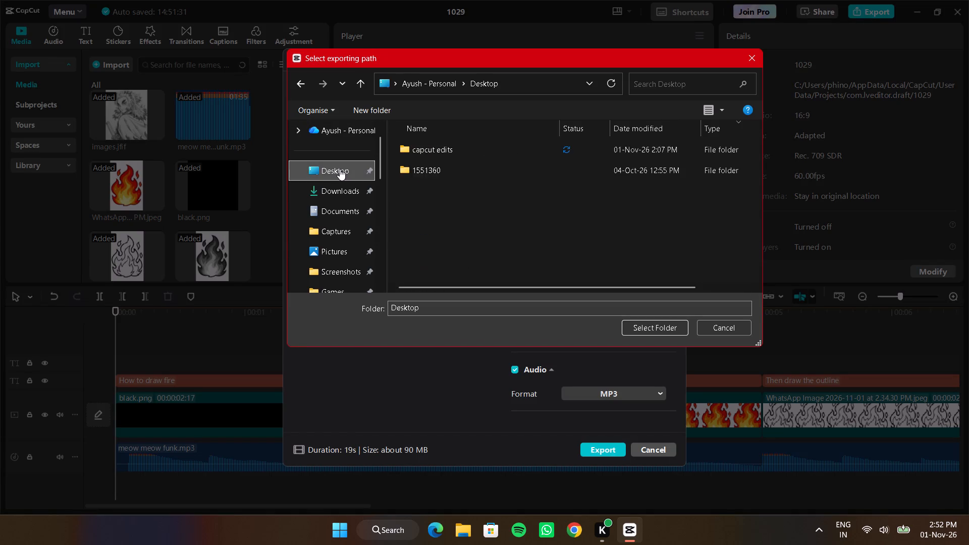
{"action": "scroll", "coordinate": [471, 212], "scroll_direction": "down", "scroll_amount": 8}
{"action": "double_click", "coordinate": [466, 259]}
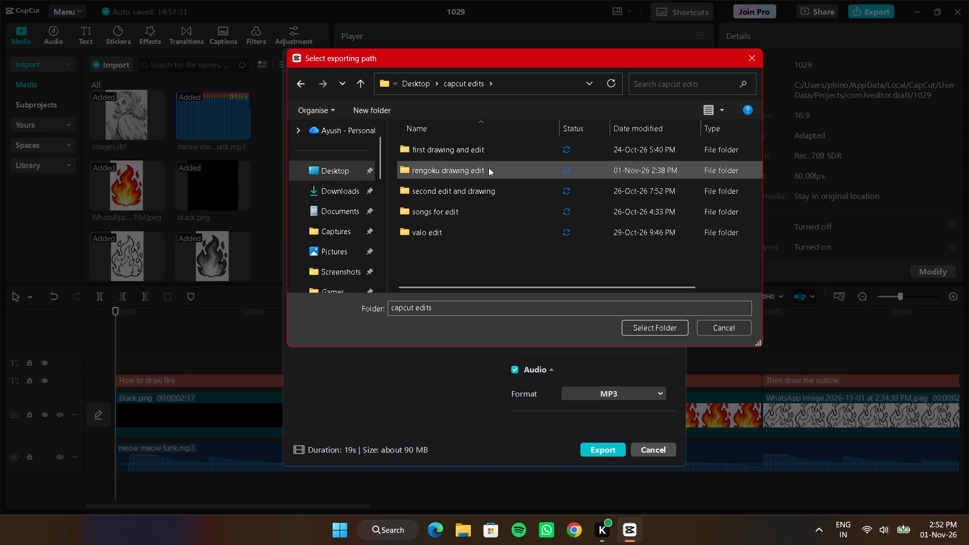
{"action": "double_click", "coordinate": [489, 168]}
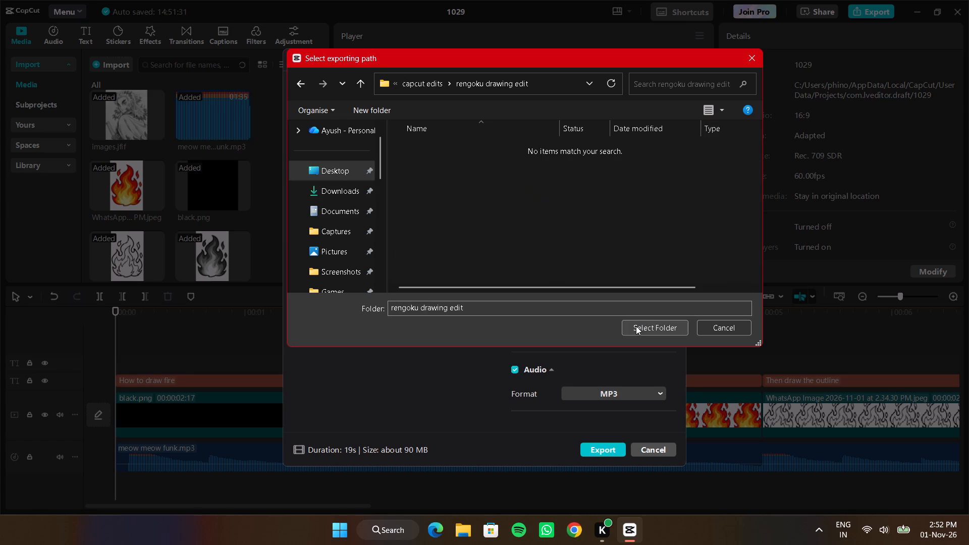
{"action": "left_click", "coordinate": [636, 326]}
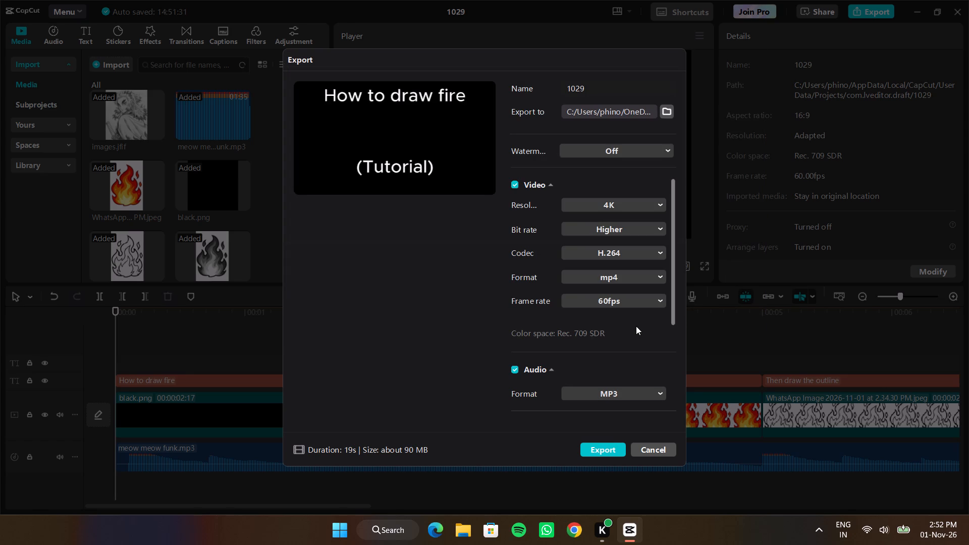
{"action": "left_click", "coordinate": [604, 452]}
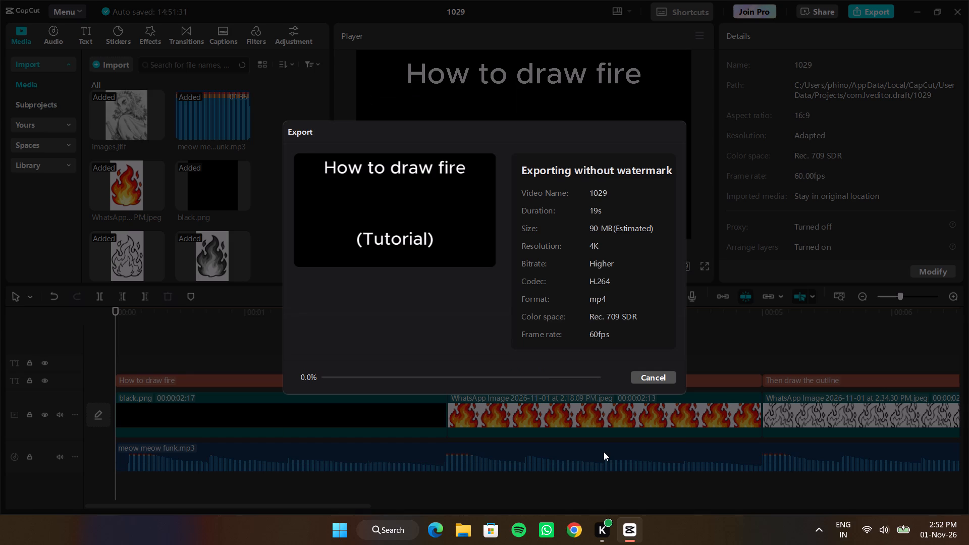
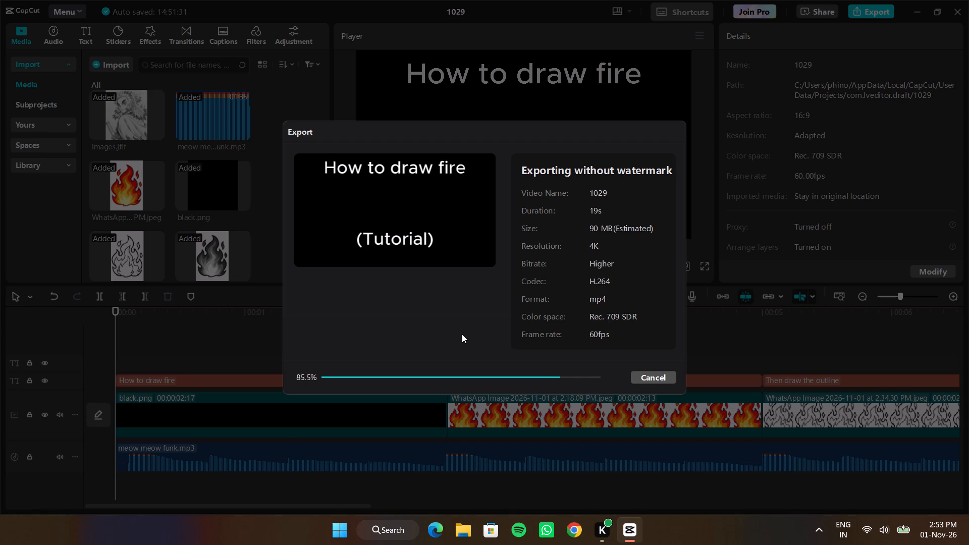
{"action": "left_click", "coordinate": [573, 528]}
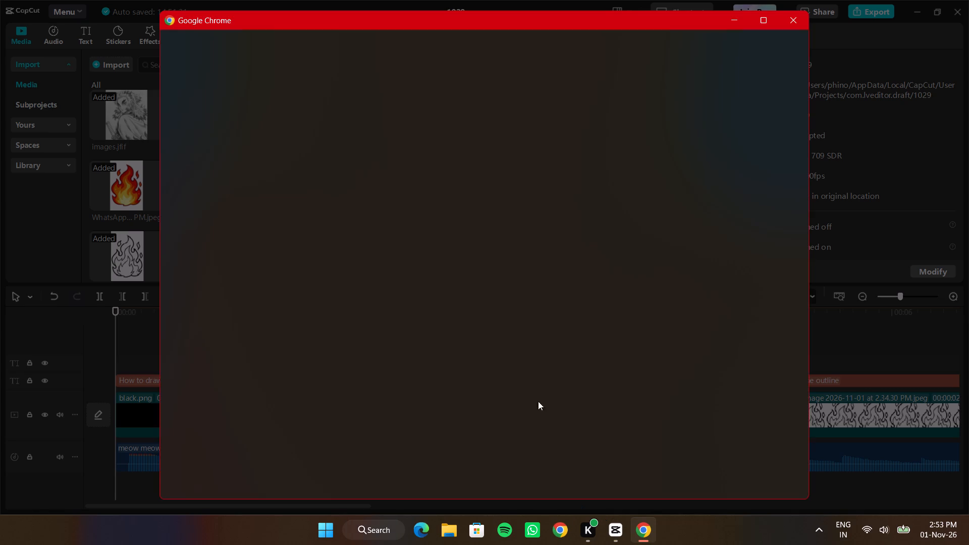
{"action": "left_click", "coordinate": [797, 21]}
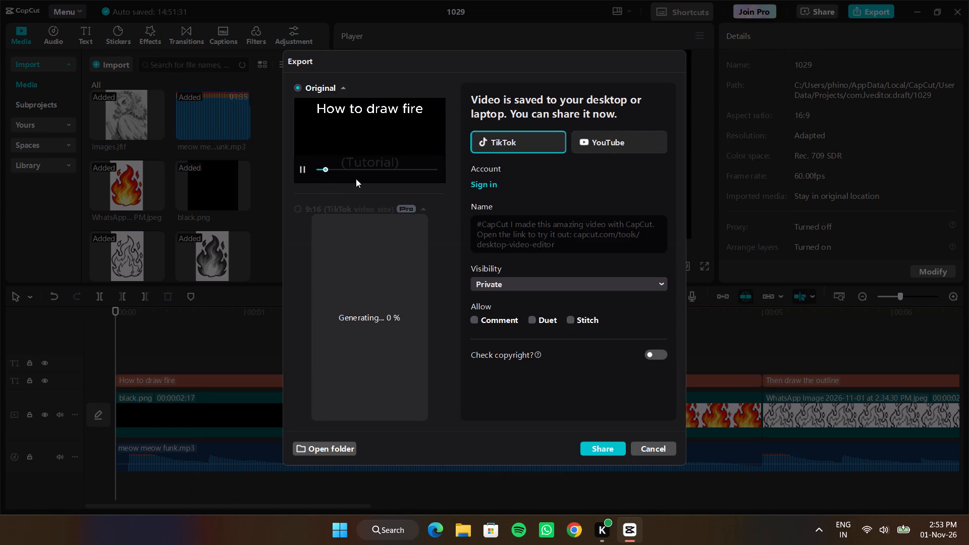
Preview the exported video from its start and dismiss the export dialog without sharing.
{"action": "left_click_drag", "start_coordinate": [331, 169], "coordinate": [298, 174]}
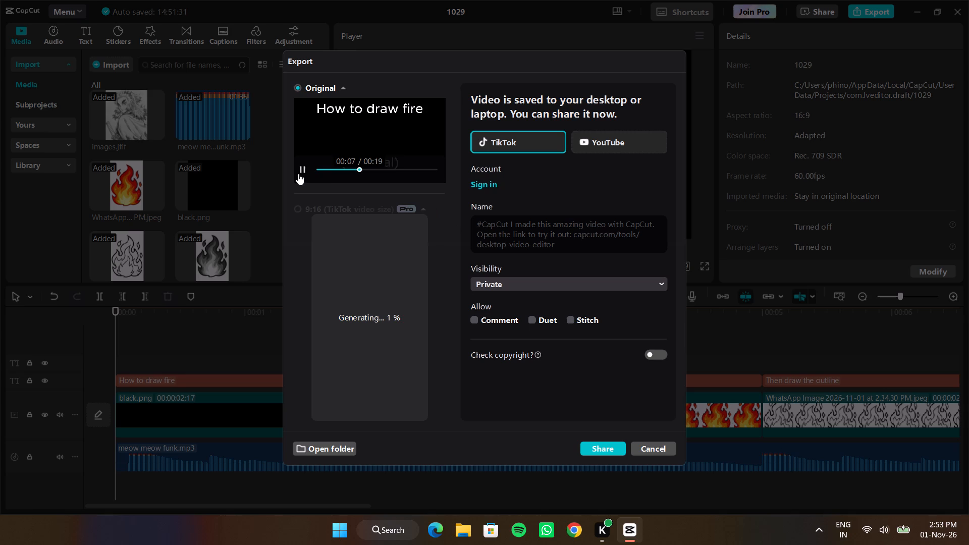
{"action": "left_click_drag", "start_coordinate": [298, 174], "coordinate": [293, 175]}
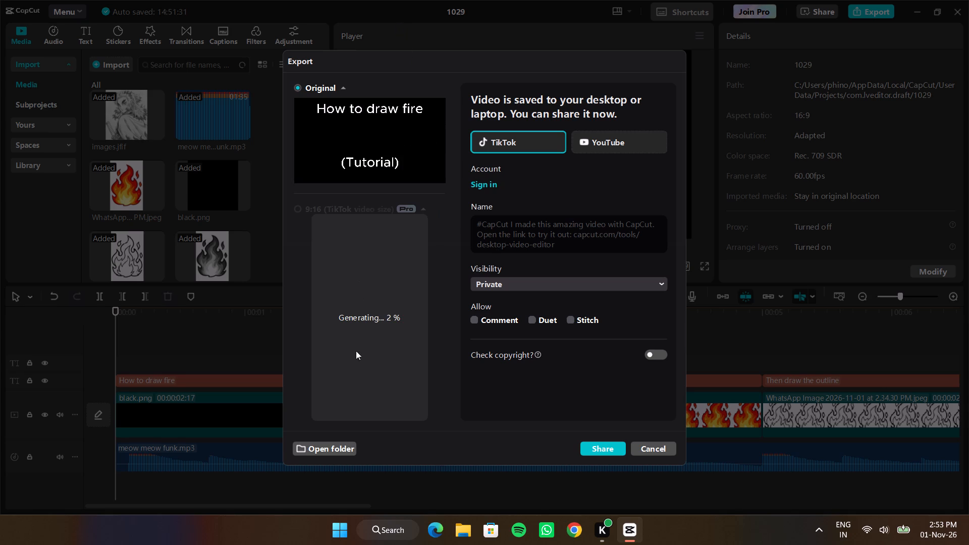
{"action": "left_click", "coordinate": [646, 448]}
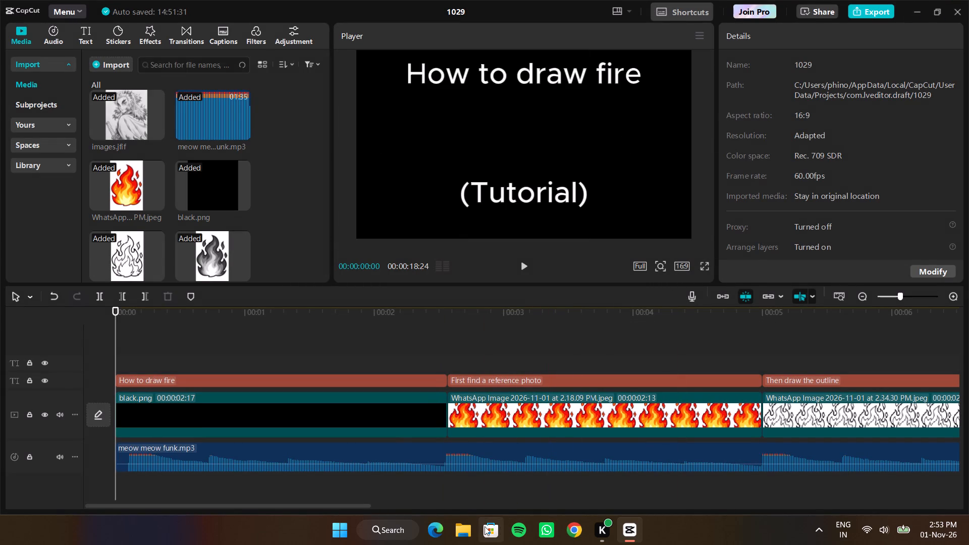
Switch to File Explorer and open the Desktop > capcut edits > rengoku drawing edit folder.
{"action": "left_click", "coordinate": [466, 528]}
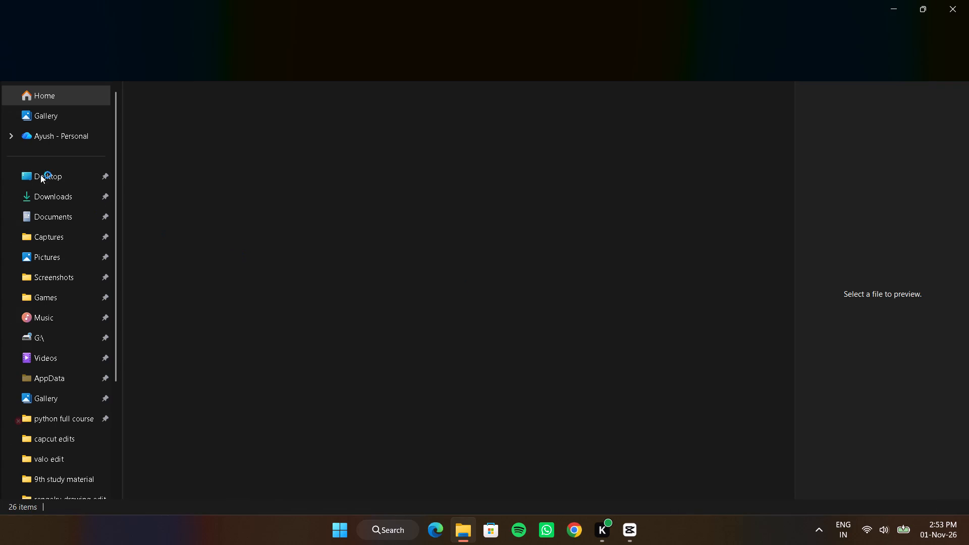
{"action": "left_click", "coordinate": [41, 174]}
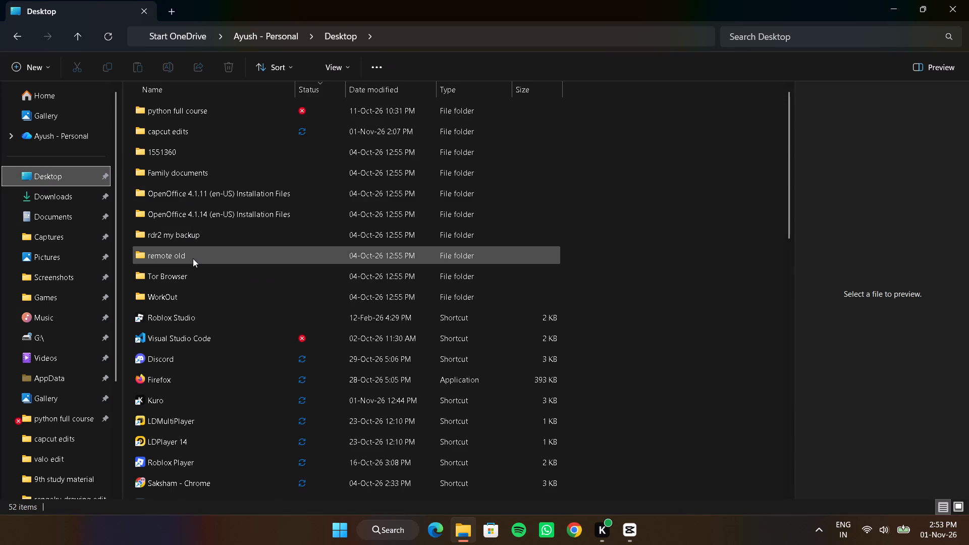
{"action": "double_click", "coordinate": [236, 132]}
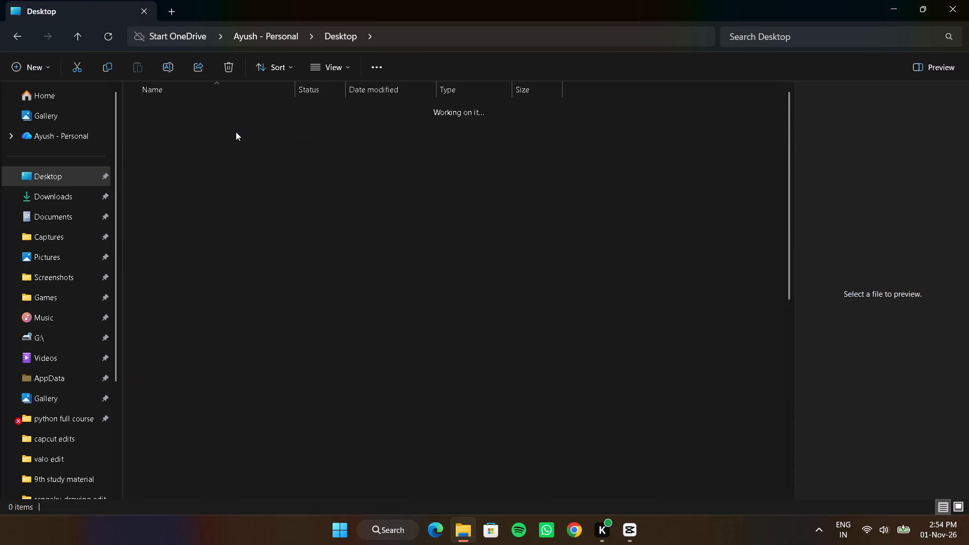
{"action": "double_click", "coordinate": [230, 132]}
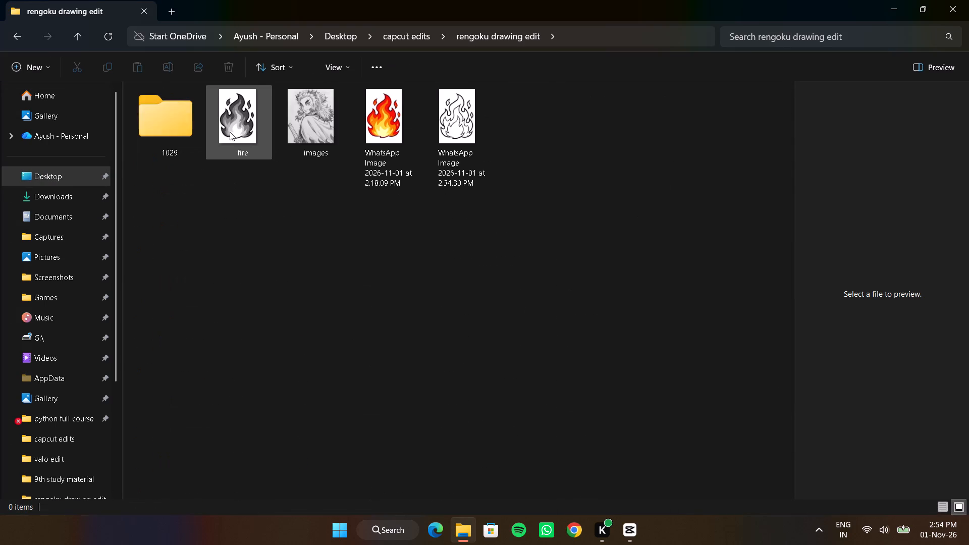
Rename the exported 1029 folder as "Rengoku edit".
{"action": "left_click", "coordinate": [171, 133]}
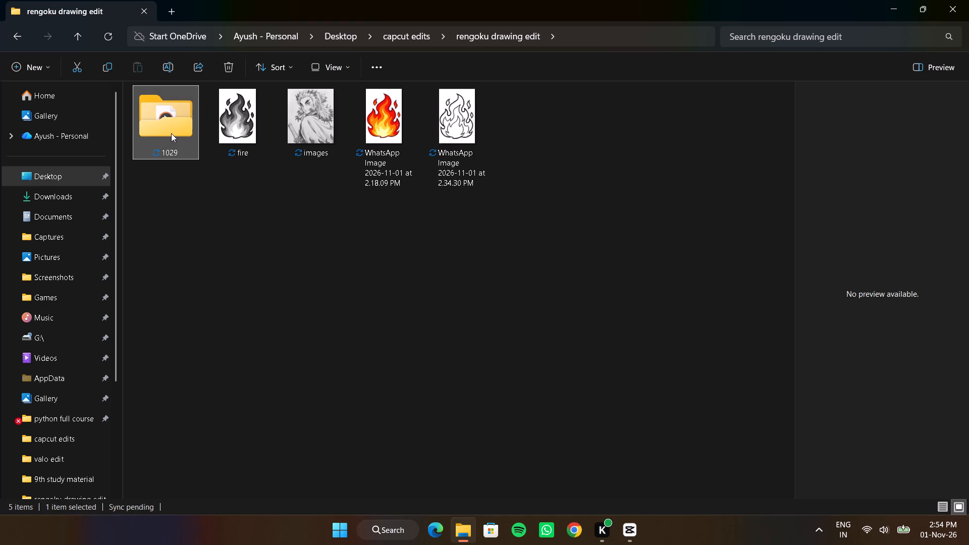
{"action": "right_click", "coordinate": [171, 133]}
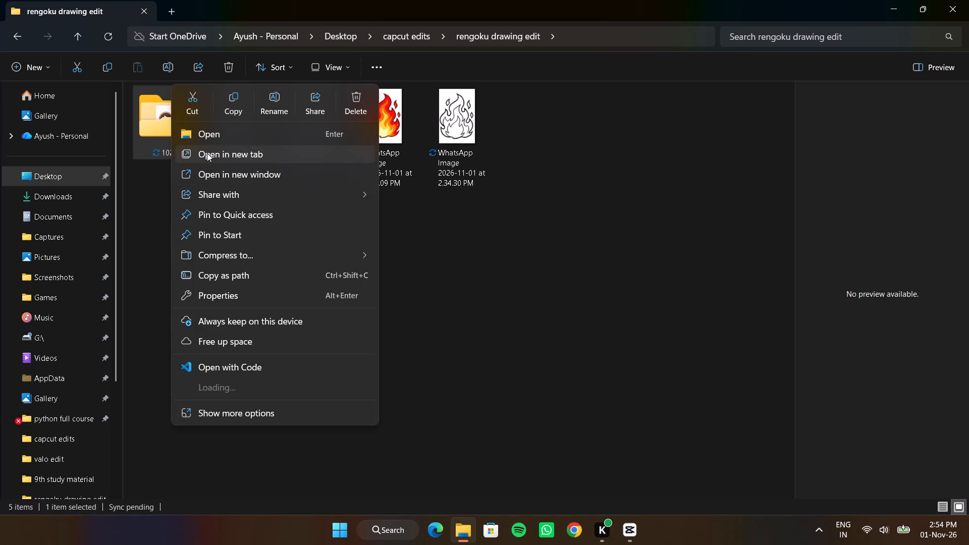
{"action": "double_click", "coordinate": [278, 104]}
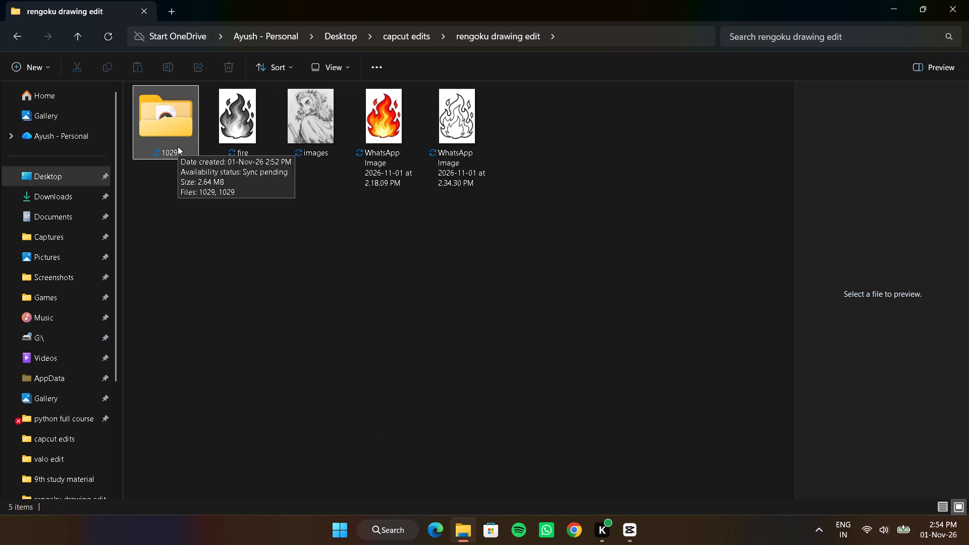
{"action": "right_click", "coordinate": [178, 146]}
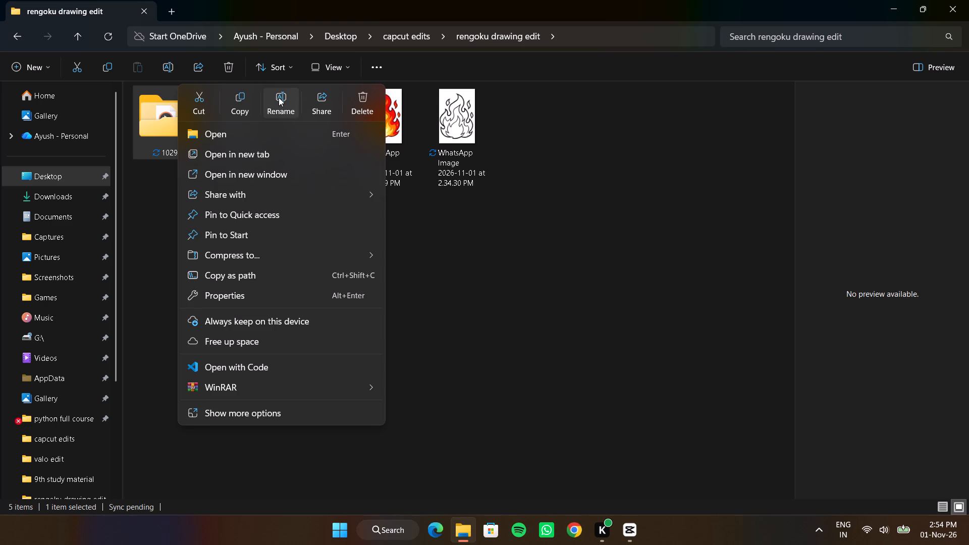
{"action": "left_click", "coordinate": [282, 99]}
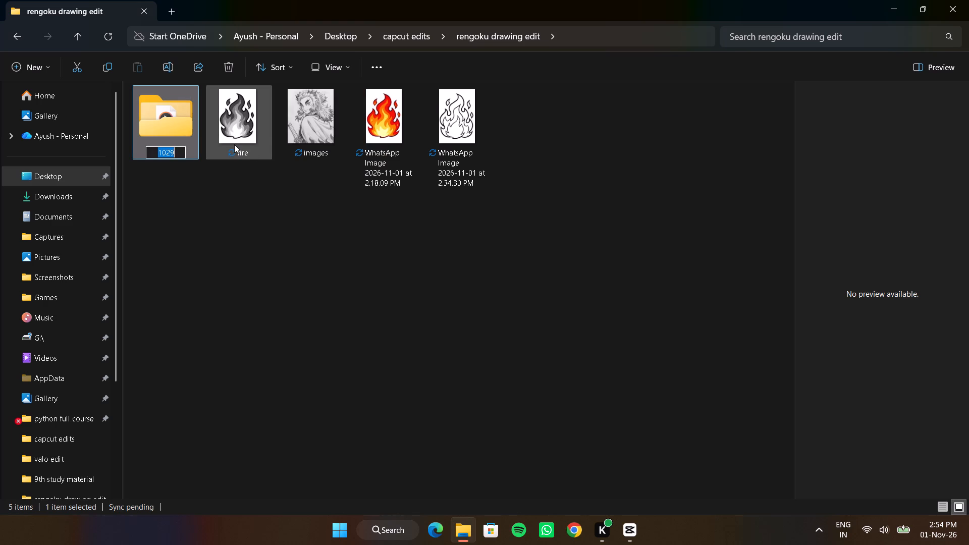
{"action": "key", "text": "BackSpace"}
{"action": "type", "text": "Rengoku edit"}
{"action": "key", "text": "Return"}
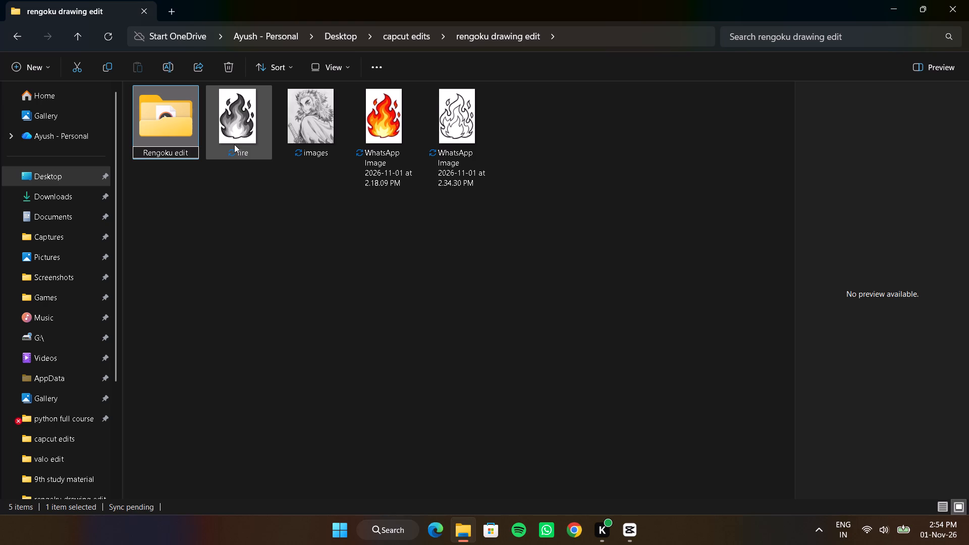
Open the Rengoku edit folder and rename the 1029 video file inside it as "Rengoku main edit".
{"action": "double_click", "coordinate": [156, 121]}
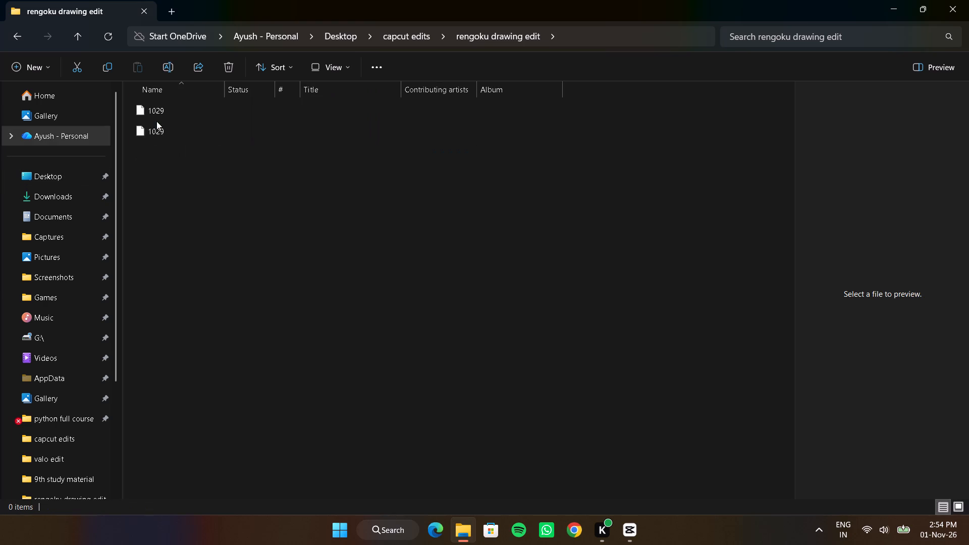
{"action": "left_click", "coordinate": [194, 113]}
{"action": "left_click", "coordinate": [194, 128]}
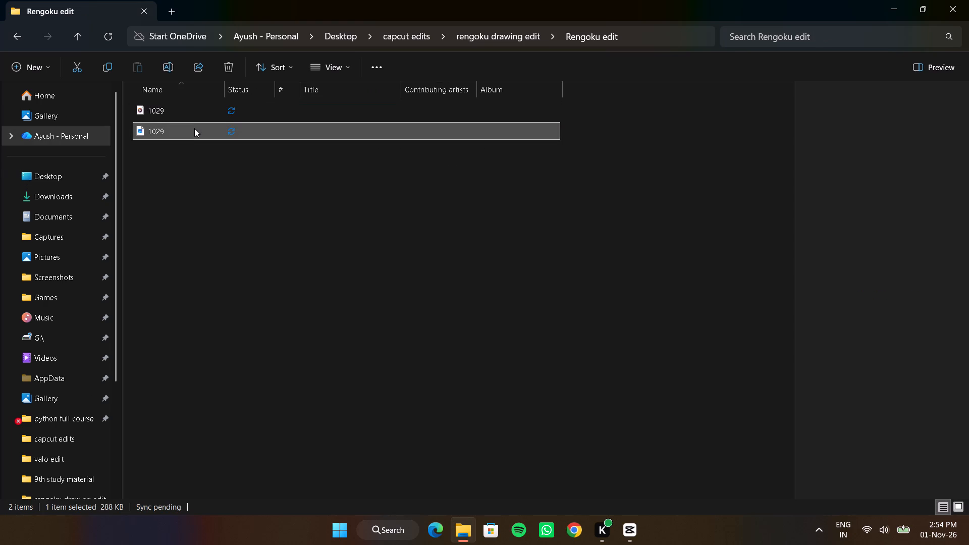
{"action": "right_click", "coordinate": [194, 128]}
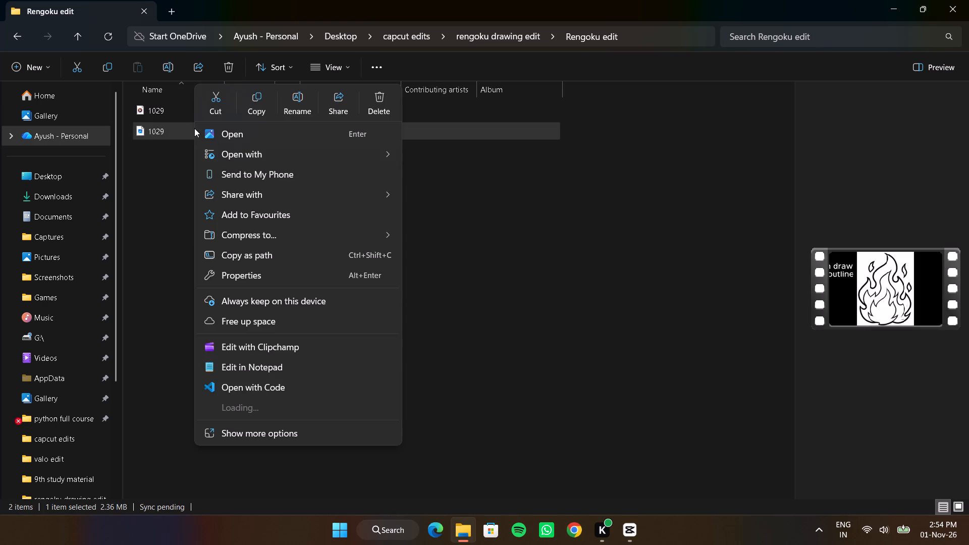
{"action": "left_click", "coordinate": [300, 107]}
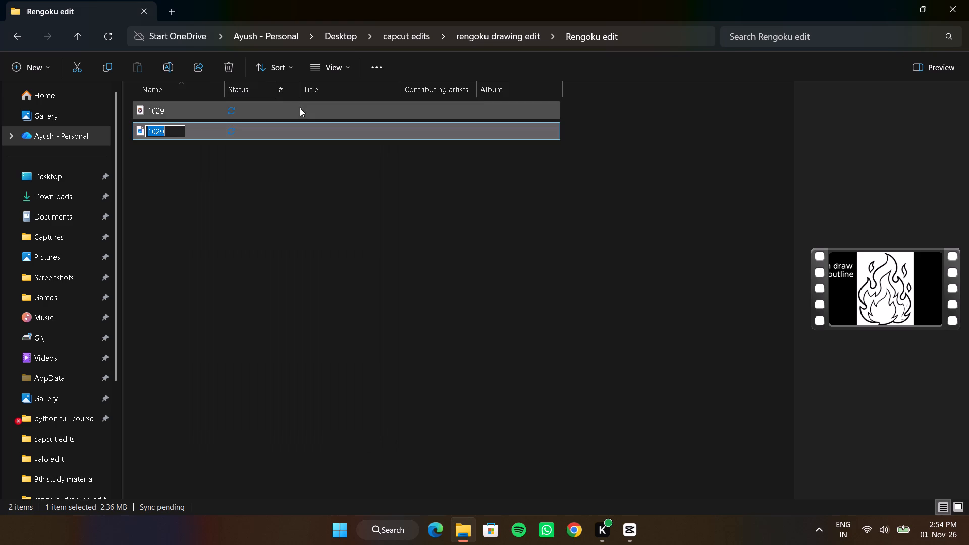
{"action": "key", "text": "BackSpace"}
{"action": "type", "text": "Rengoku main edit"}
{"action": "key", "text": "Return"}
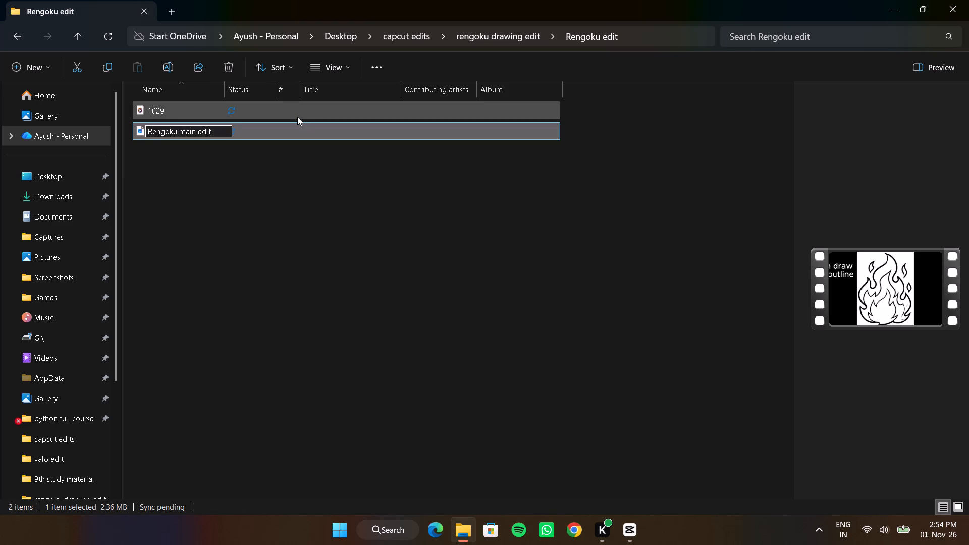
Delete the other exported file, 1029, from the Rengoku edit folder.
{"action": "left_click", "coordinate": [292, 107]}
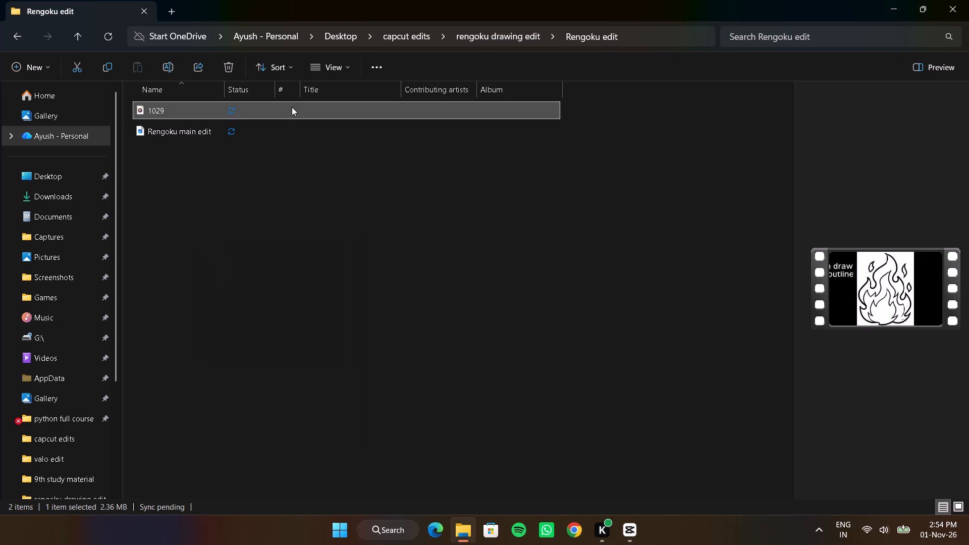
{"action": "key", "text": "Delete"}
Play the Rengoku main edit video from start to end to check the export, and close the player.
{"action": "double_click", "coordinate": [282, 107]}
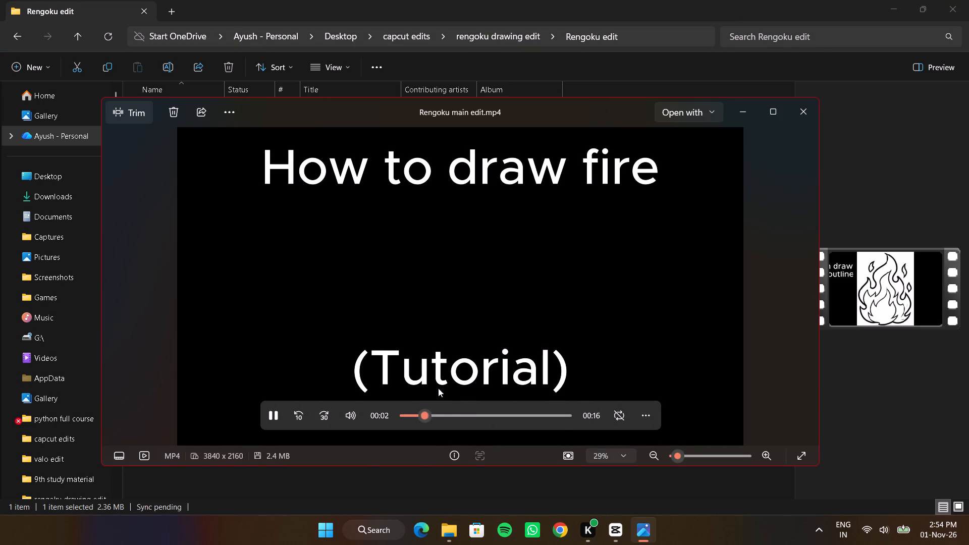
{"action": "left_click_drag", "start_coordinate": [439, 412], "coordinate": [391, 417]}
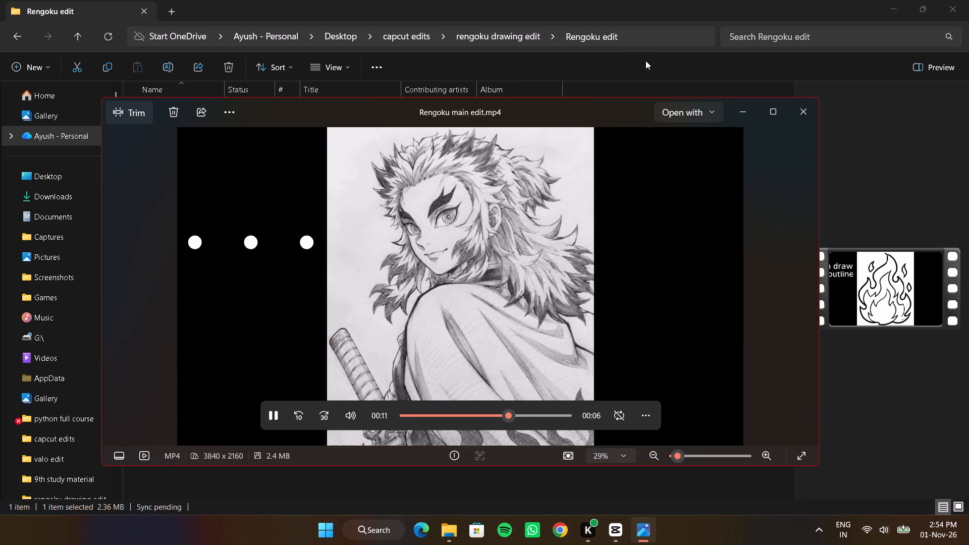
{"action": "left_click", "coordinate": [646, 60]}
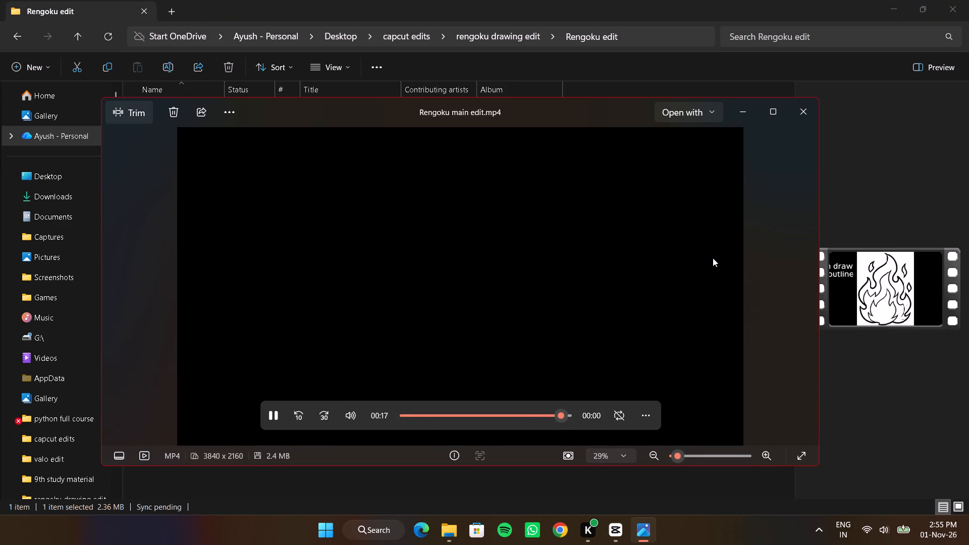
{"action": "left_click", "coordinate": [802, 106]}
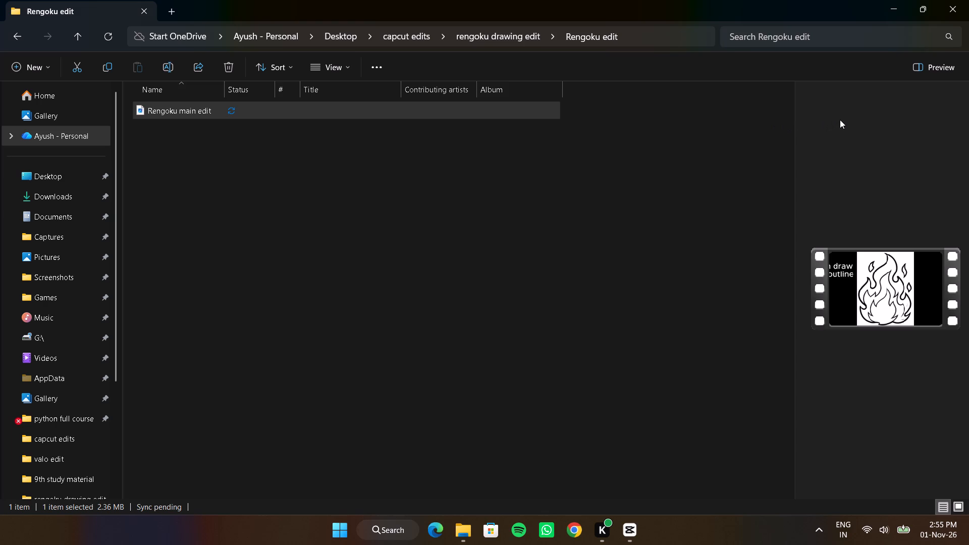
Close the Rengoku edit folder window and return to the CapCut project.
{"action": "left_click", "coordinate": [683, 183]}
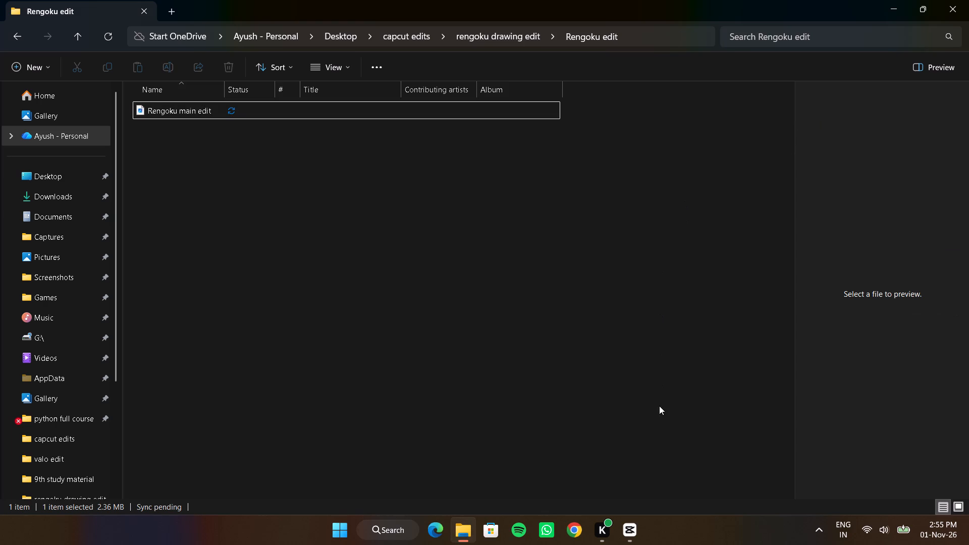
{"action": "left_click", "coordinate": [968, 5]}
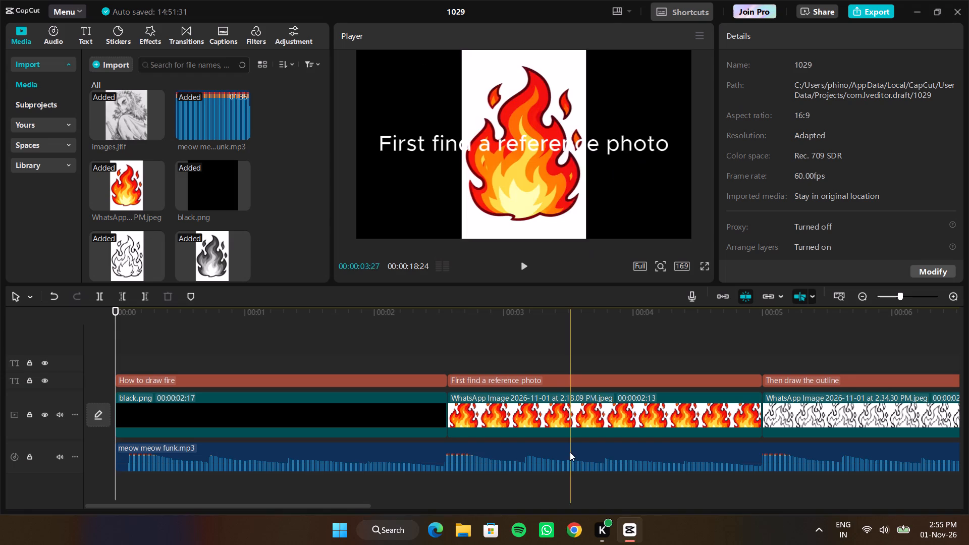